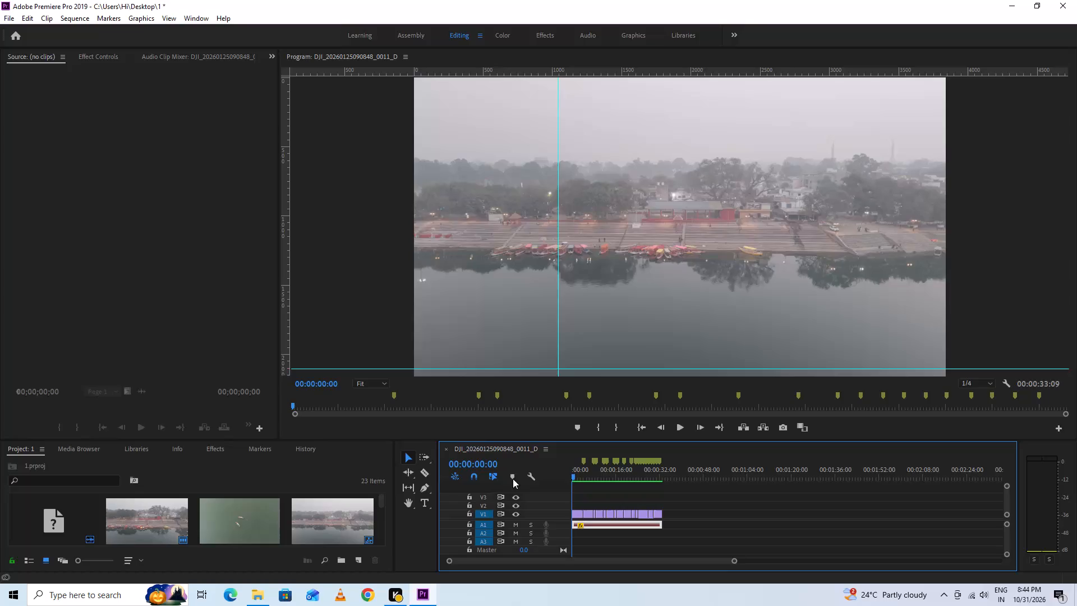
Delete the offline media item from the project together with its audio clip in the sequence.
{"action": "left_click", "coordinate": [59, 518]}
{"action": "right_click", "coordinate": [59, 518]}
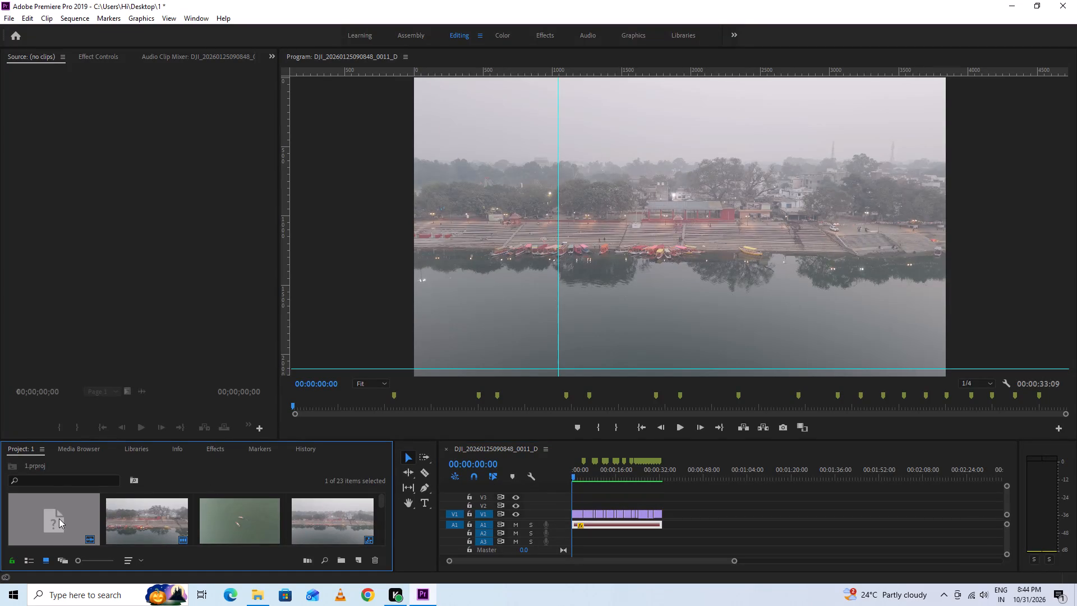
{"action": "left_click", "coordinate": [102, 64]}
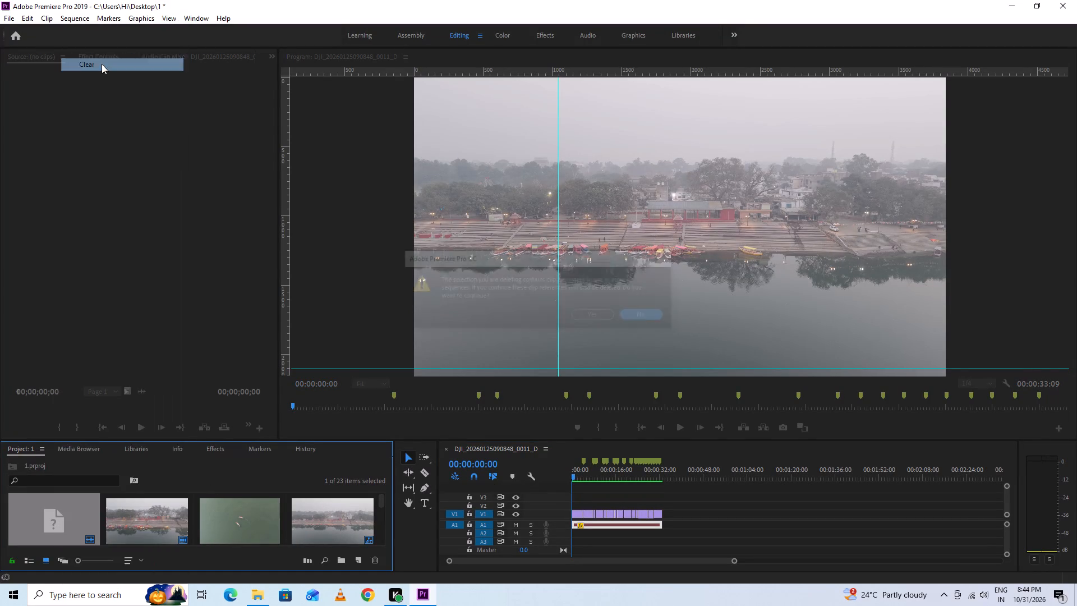
{"action": "left_click", "coordinate": [593, 313]}
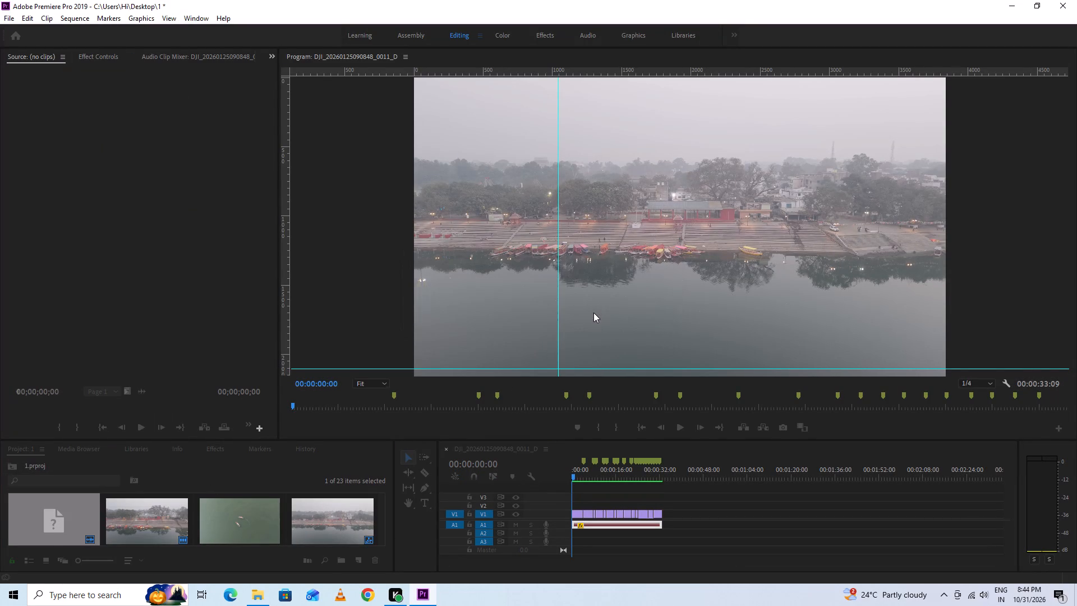
{"action": "scroll", "coordinate": [194, 504], "scroll_direction": "down", "scroll_amount": 4}
{"action": "scroll", "coordinate": [202, 508], "scroll_direction": "up", "scroll_amount": 5}
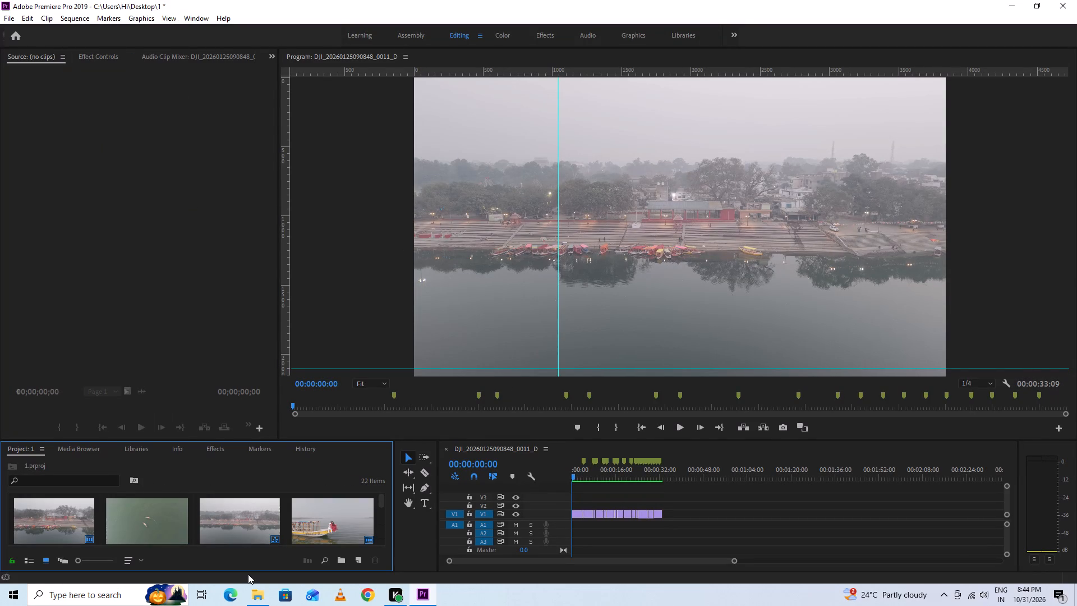
Bring the "Woh ishq hi kya, jo baarish se na ho" MP3 from File Explorer's Downloads folder into Premiere Pro's Source monitor.
{"action": "left_click", "coordinate": [248, 590]}
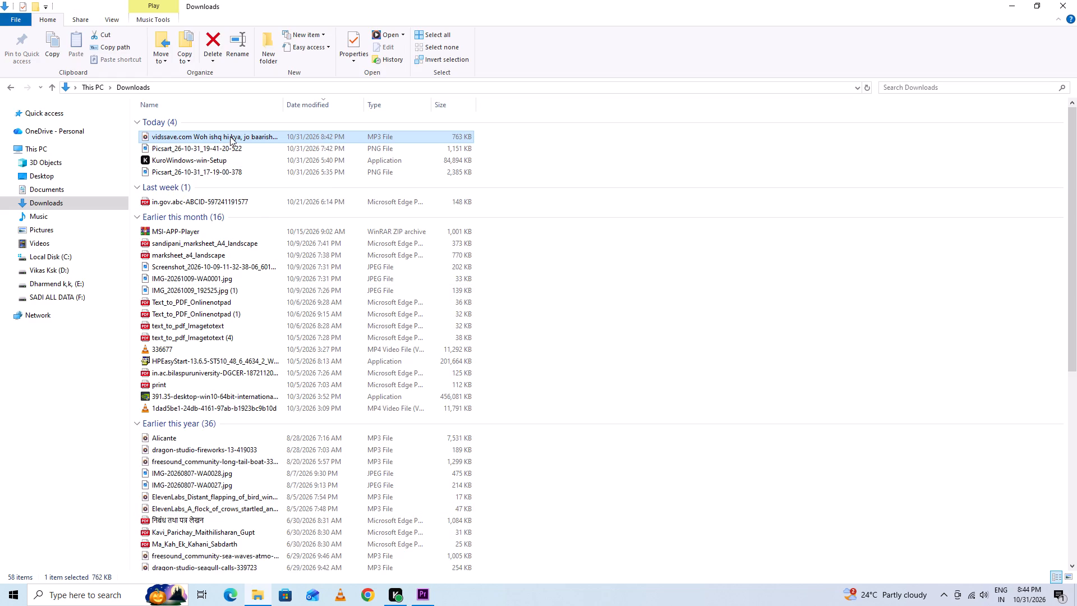
{"action": "left_click_drag", "start_coordinate": [230, 136], "coordinate": [421, 594]}
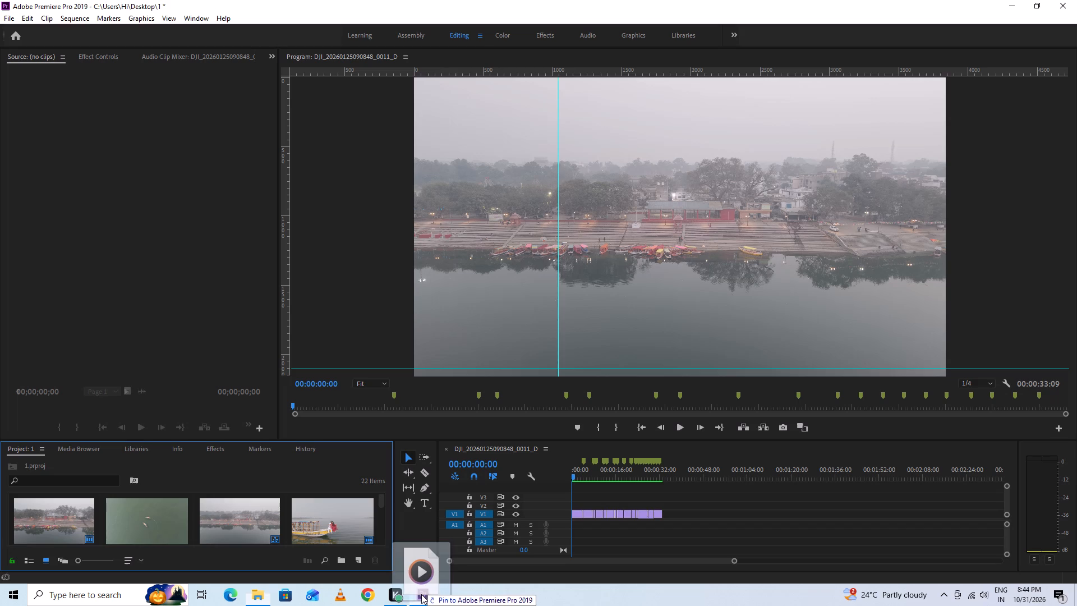
{"action": "left_click_drag", "start_coordinate": [421, 594], "coordinate": [141, 236]}
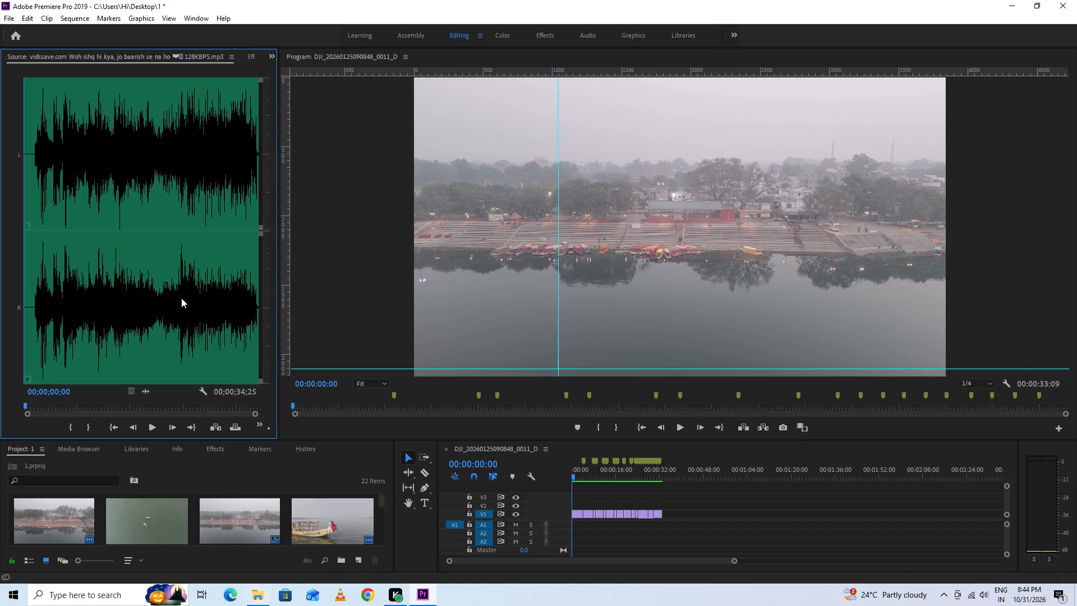
Play the first few seconds of the song in the Source monitor and stop playback.
{"action": "left_click", "coordinate": [153, 427]}
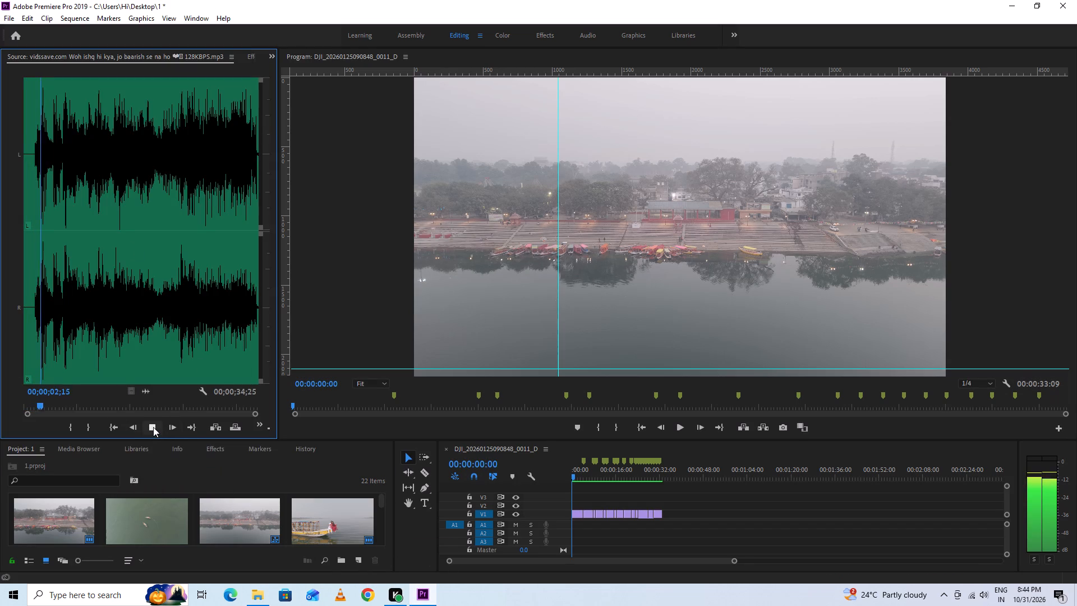
{"action": "left_click", "coordinate": [153, 427]}
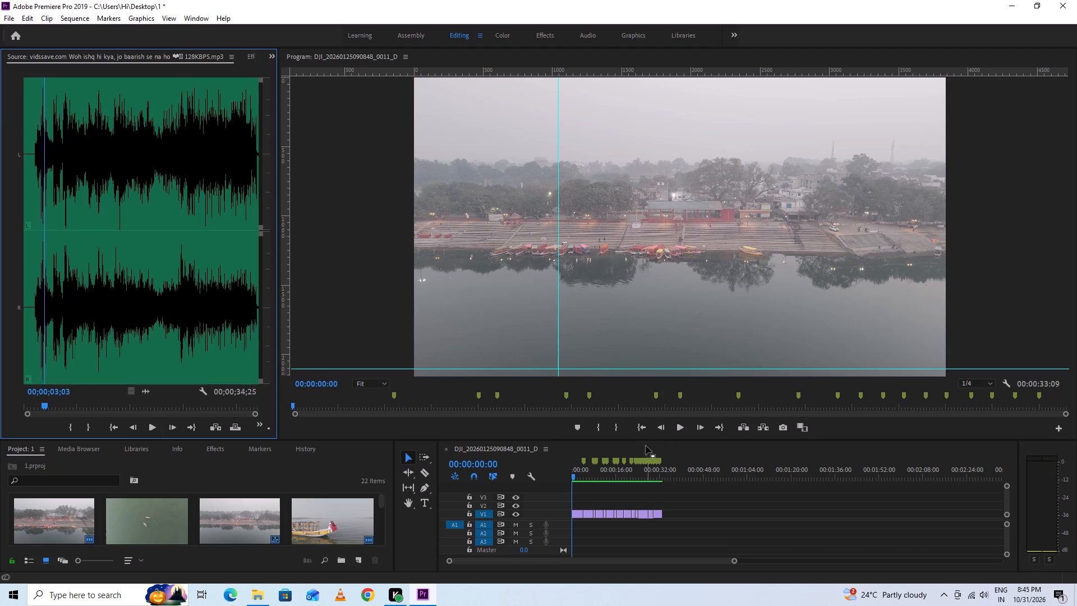
Enlarge the timeline and project area by shrinking the Source and Program monitors above it.
{"action": "left_click_drag", "start_coordinate": [641, 439], "coordinate": [650, 351]}
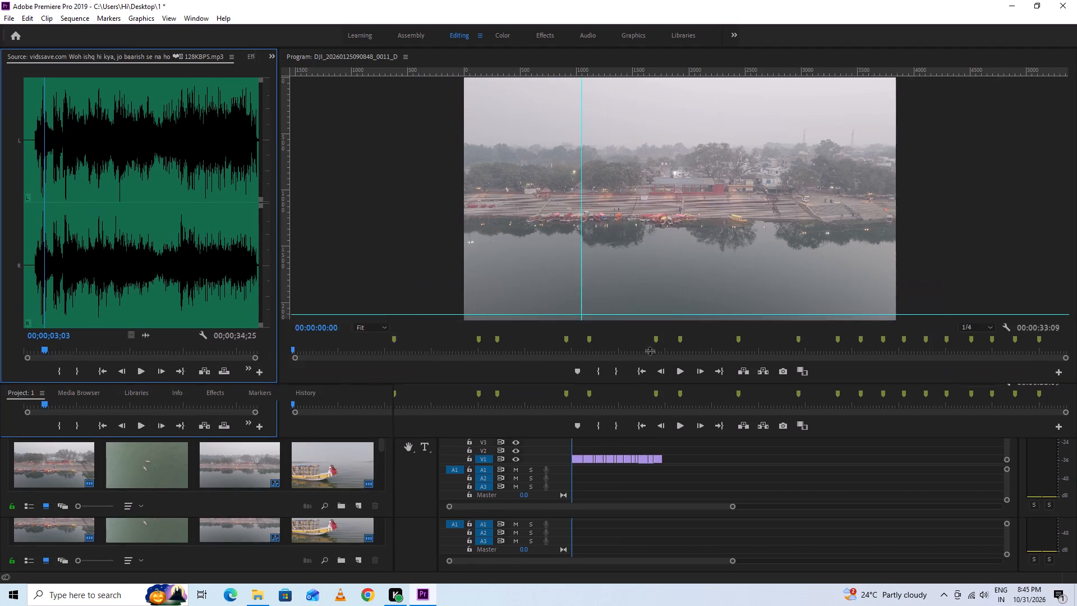
{"action": "left_click_drag", "start_coordinate": [650, 351], "coordinate": [652, 331]}
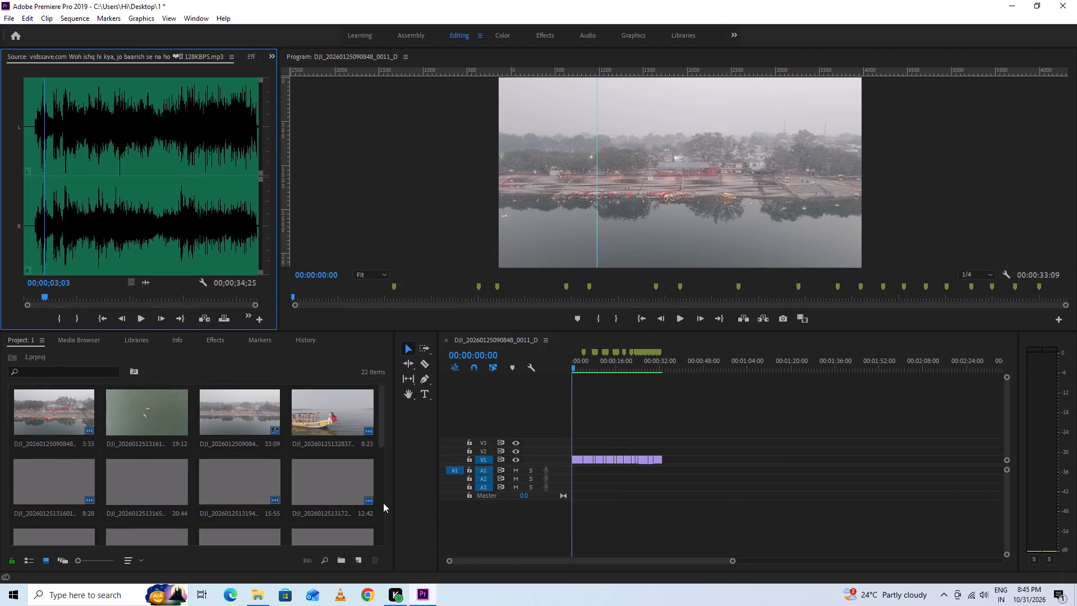
Switch to File Explorer and close the Downloads window.
{"action": "left_click", "coordinate": [251, 591]}
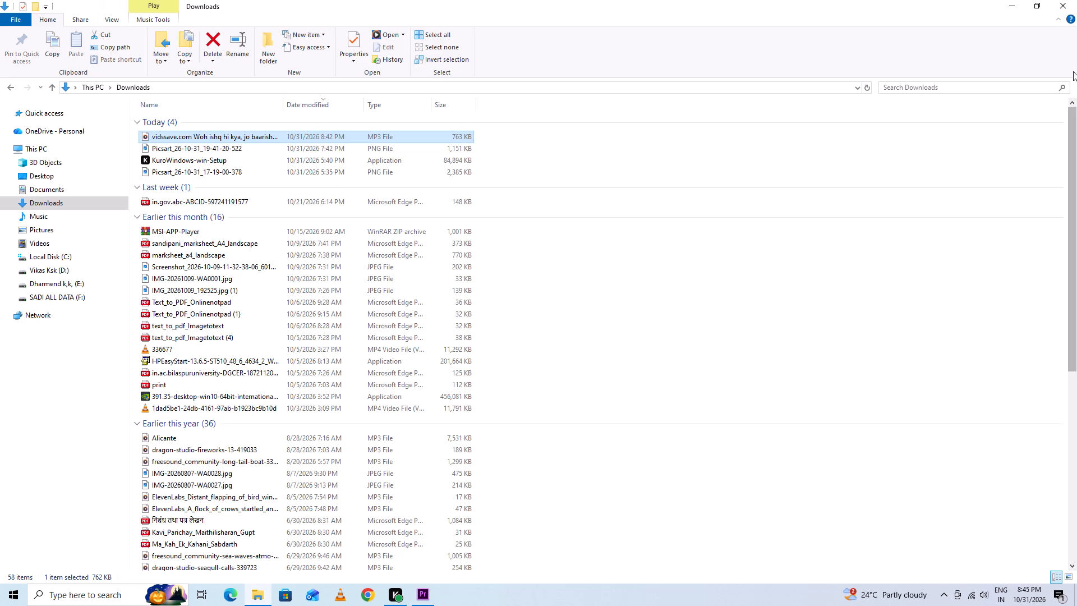
{"action": "left_click", "coordinate": [1066, 0]}
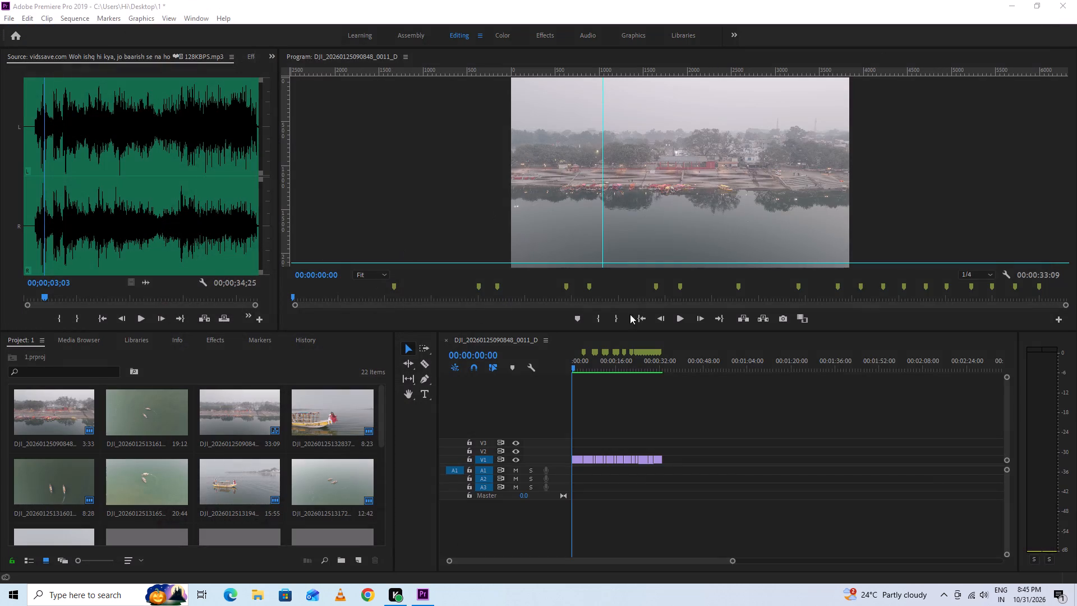
Play the opening of the sequence in the Program monitor and stop at about 00:00:01:50.
{"action": "left_click", "coordinate": [675, 320]}
{"action": "left_click", "coordinate": [679, 319]}
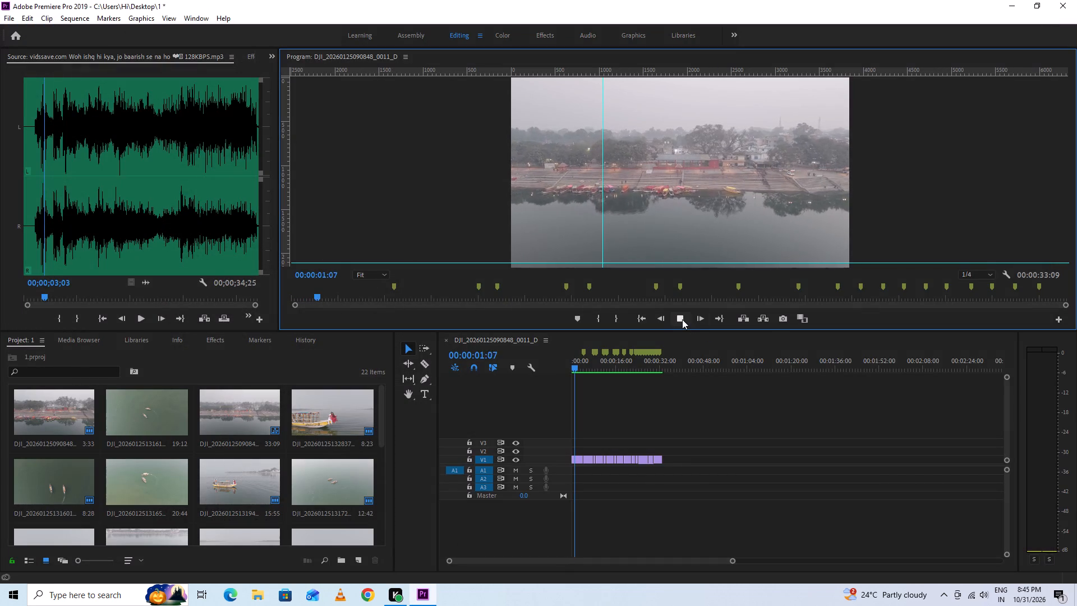
{"action": "left_click", "coordinate": [679, 319]}
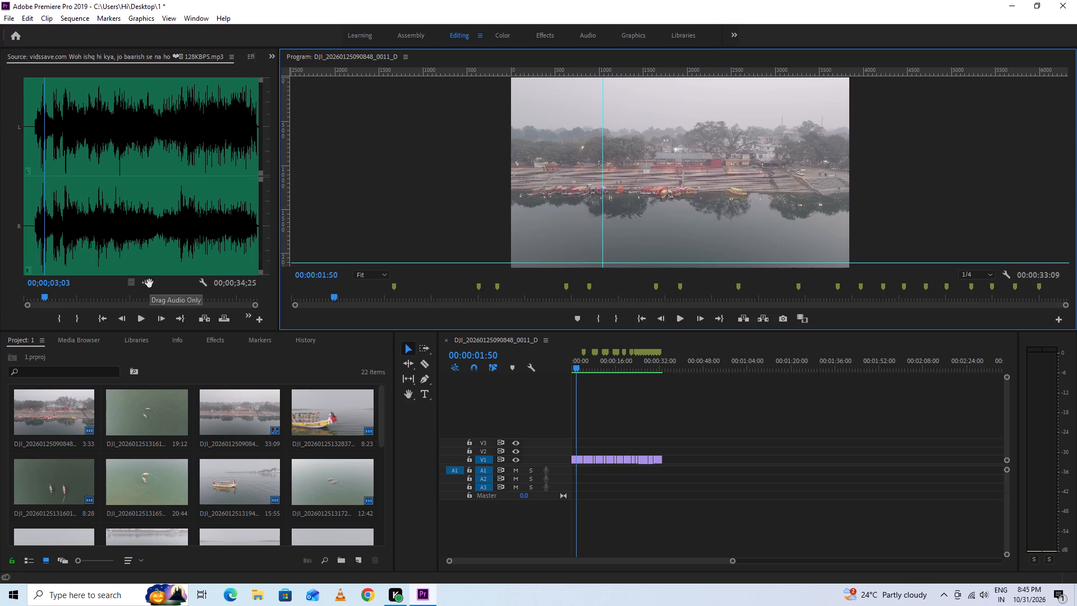
Place the song's audio on track A2 at the very start of the sequence.
{"action": "left_click_drag", "start_coordinate": [149, 283], "coordinate": [572, 474]}
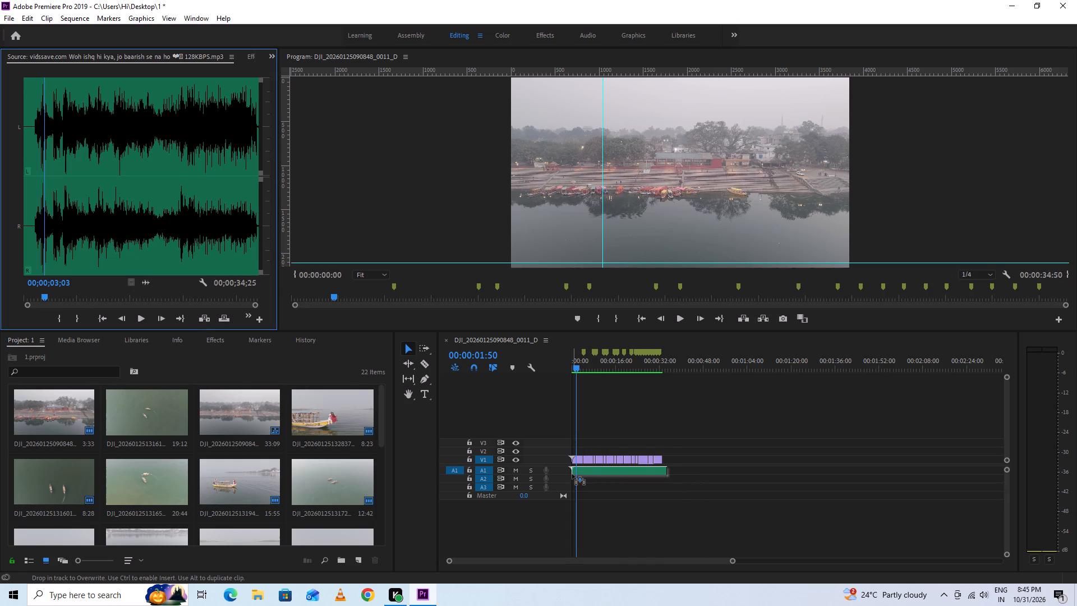
{"action": "left_click_drag", "start_coordinate": [572, 474], "coordinate": [554, 476]}
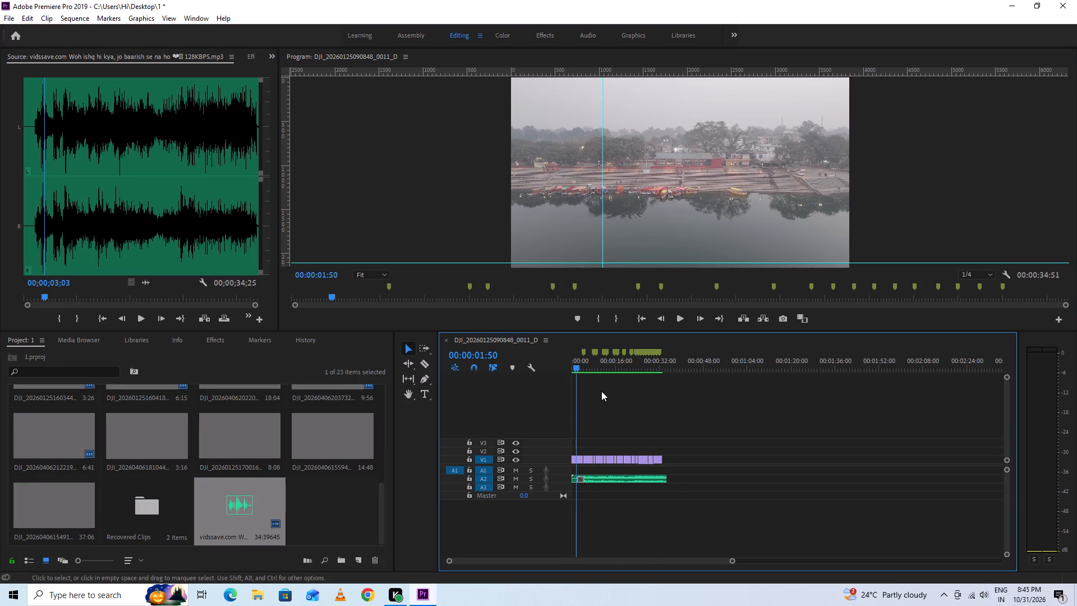
Increase the video and audio track heights and move the song clip up to Audio 1 at the sequence start.
{"action": "left_click", "coordinate": [1007, 377]}
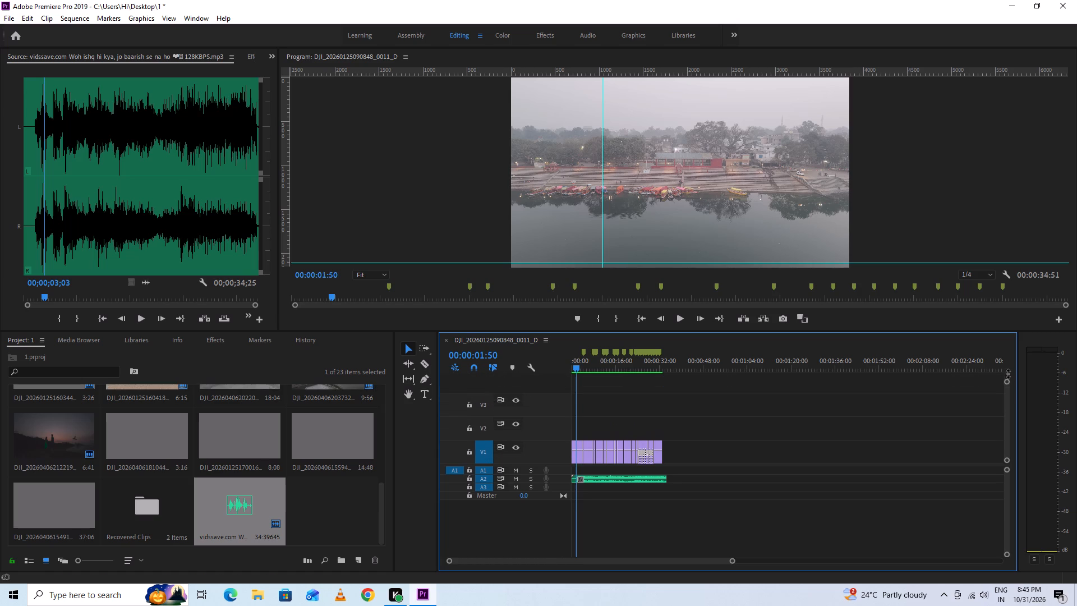
{"action": "left_click", "coordinate": [1007, 470]}
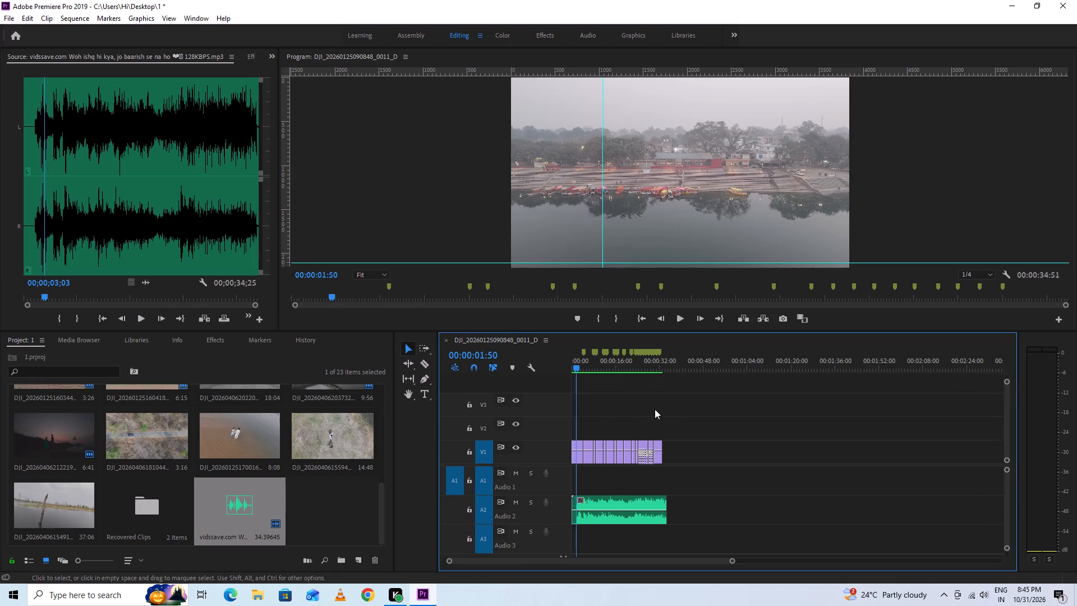
{"action": "left_click_drag", "start_coordinate": [638, 516], "coordinate": [633, 493]}
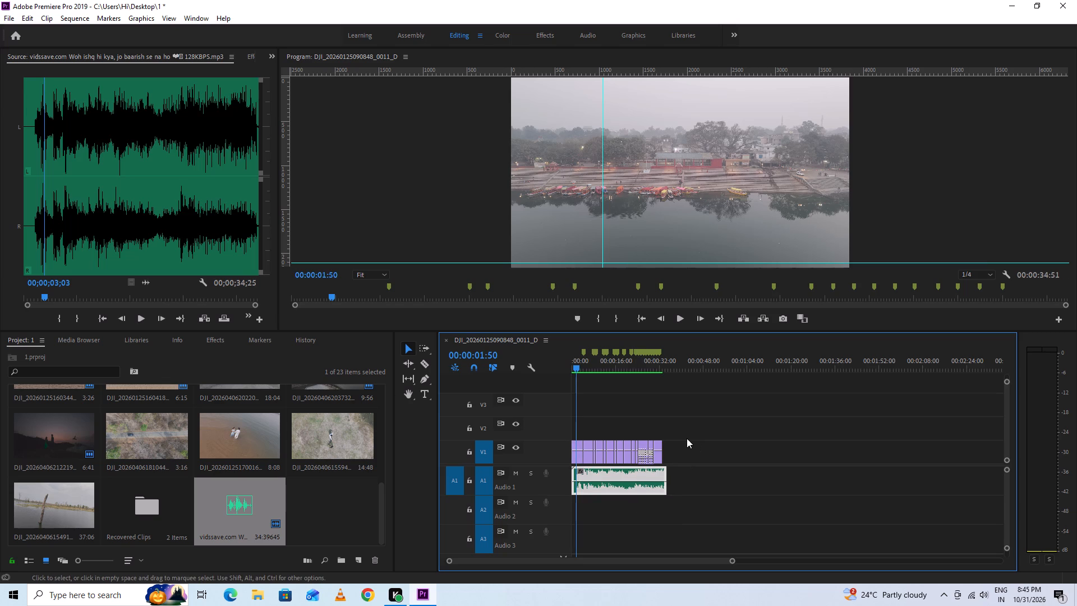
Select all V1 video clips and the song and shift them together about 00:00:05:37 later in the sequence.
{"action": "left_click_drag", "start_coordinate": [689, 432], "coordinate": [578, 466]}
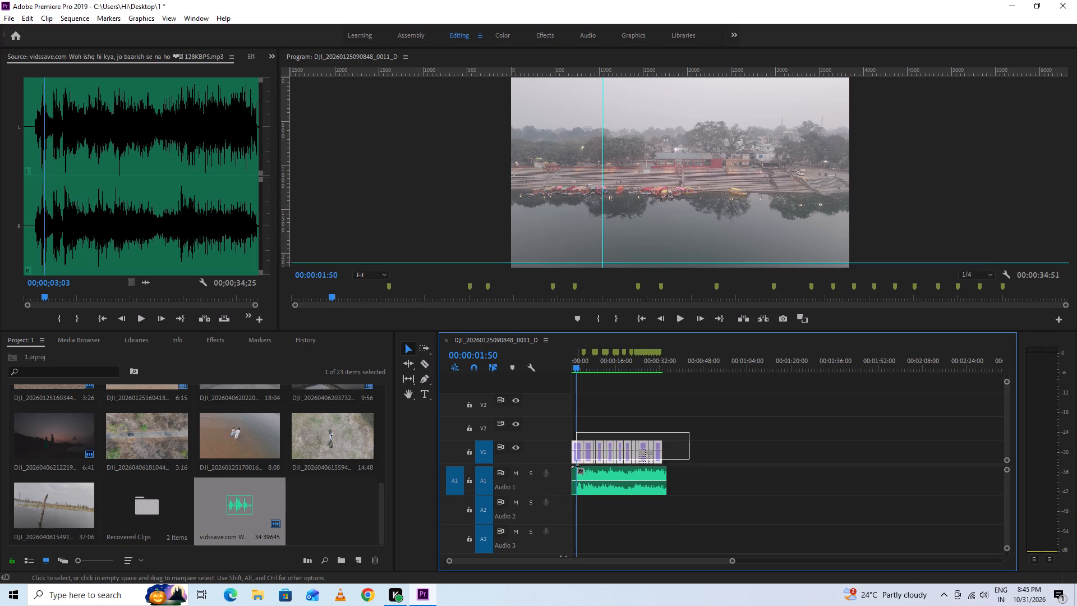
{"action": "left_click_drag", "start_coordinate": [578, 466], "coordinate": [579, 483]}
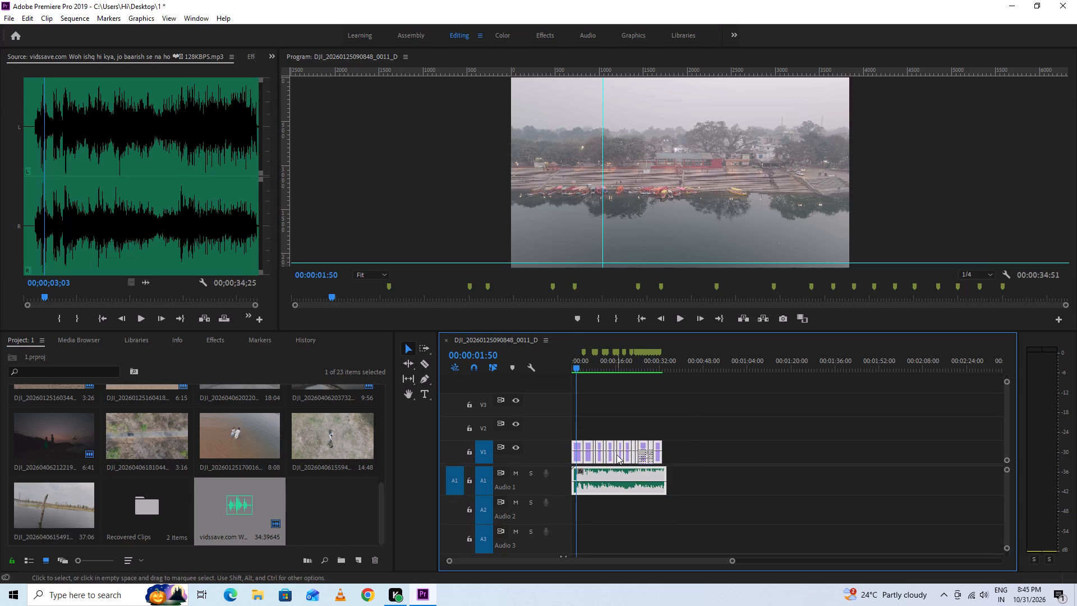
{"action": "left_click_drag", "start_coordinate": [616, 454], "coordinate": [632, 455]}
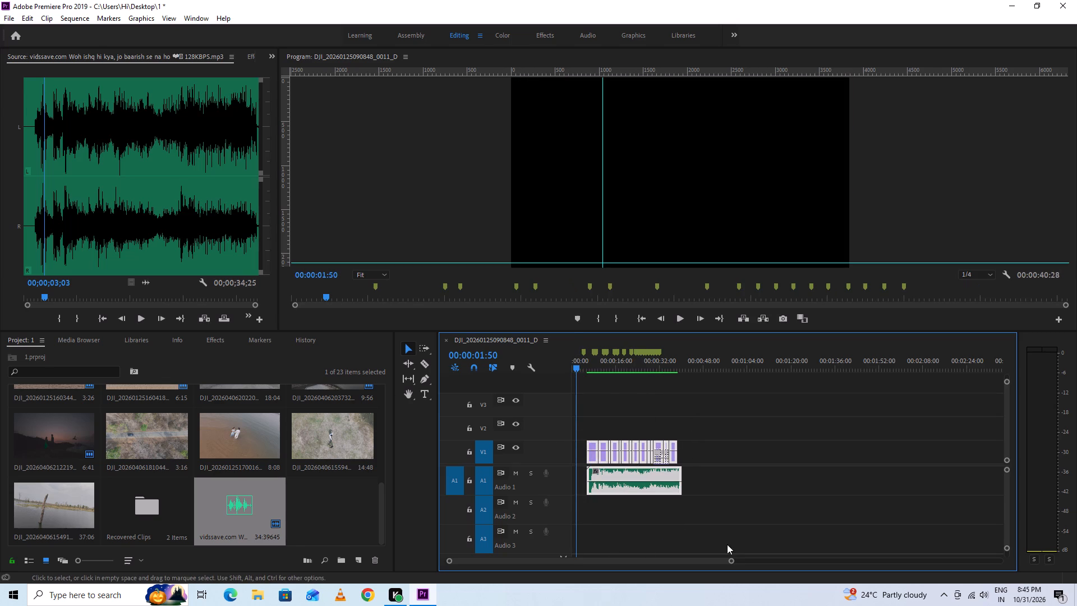
Examine the shifted clips along the timeline, from the empty gap at the start to the ends of the video and song.
{"action": "left_click_drag", "start_coordinate": [731, 561], "coordinate": [634, 563]}
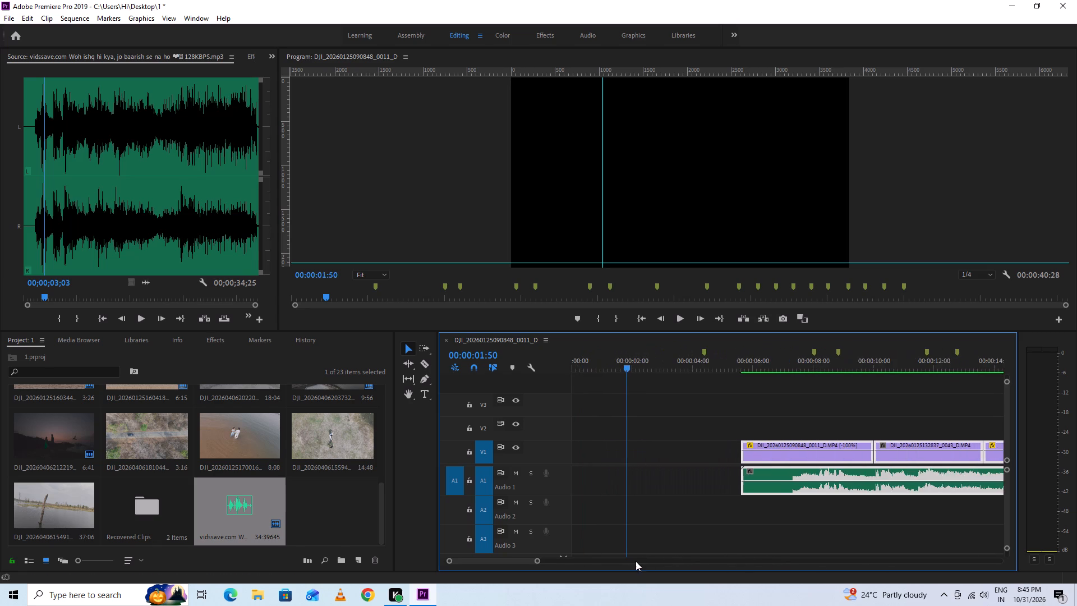
{"action": "scroll", "coordinate": [736, 541], "scroll_direction": "down", "scroll_amount": 16}
{"action": "scroll", "coordinate": [725, 529], "scroll_direction": "up", "scroll_amount": 12}
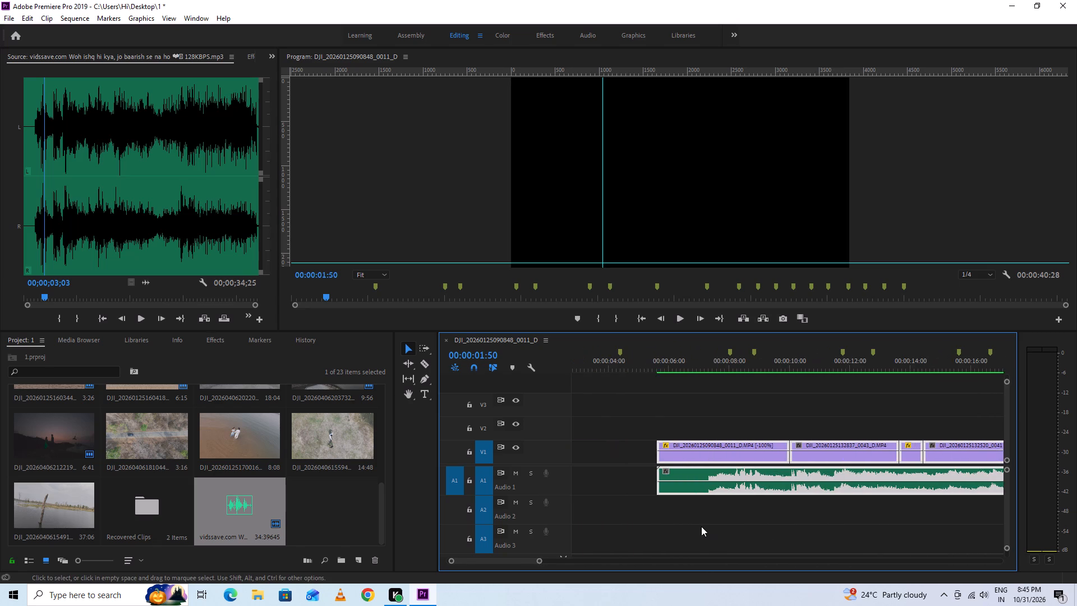
{"action": "left_click", "coordinate": [700, 526]}
{"action": "left_click", "coordinate": [604, 471]}
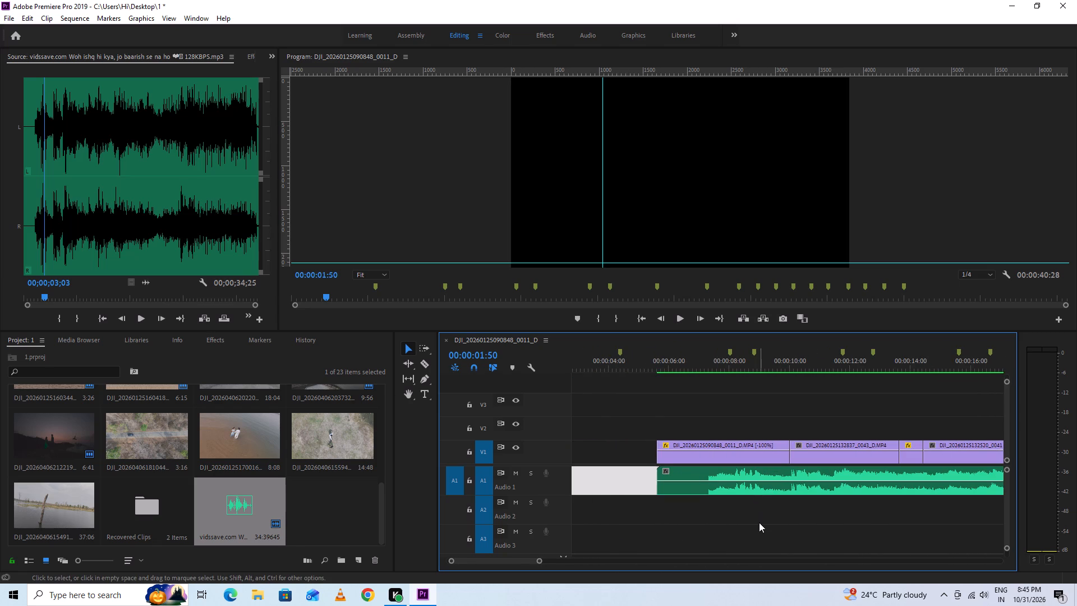
{"action": "scroll", "coordinate": [761, 540], "scroll_direction": "down", "scroll_amount": 20}
{"action": "scroll", "coordinate": [761, 540], "scroll_direction": "down", "scroll_amount": 18}
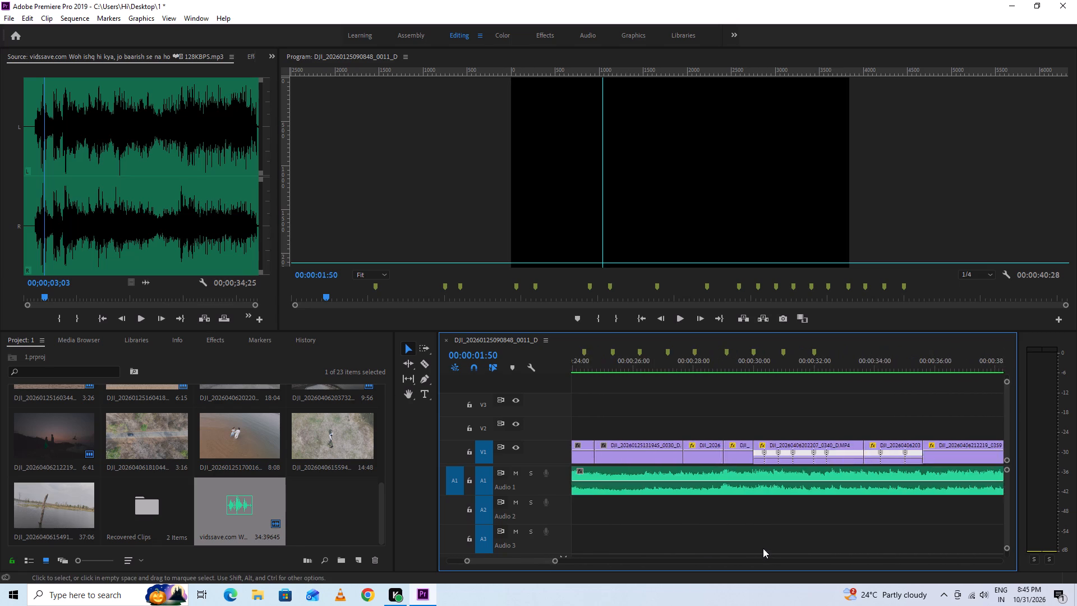
{"action": "scroll", "coordinate": [763, 548], "scroll_direction": "down", "scroll_amount": 12}
{"action": "left_click", "coordinate": [849, 408]}
{"action": "double_click", "coordinate": [858, 413]}
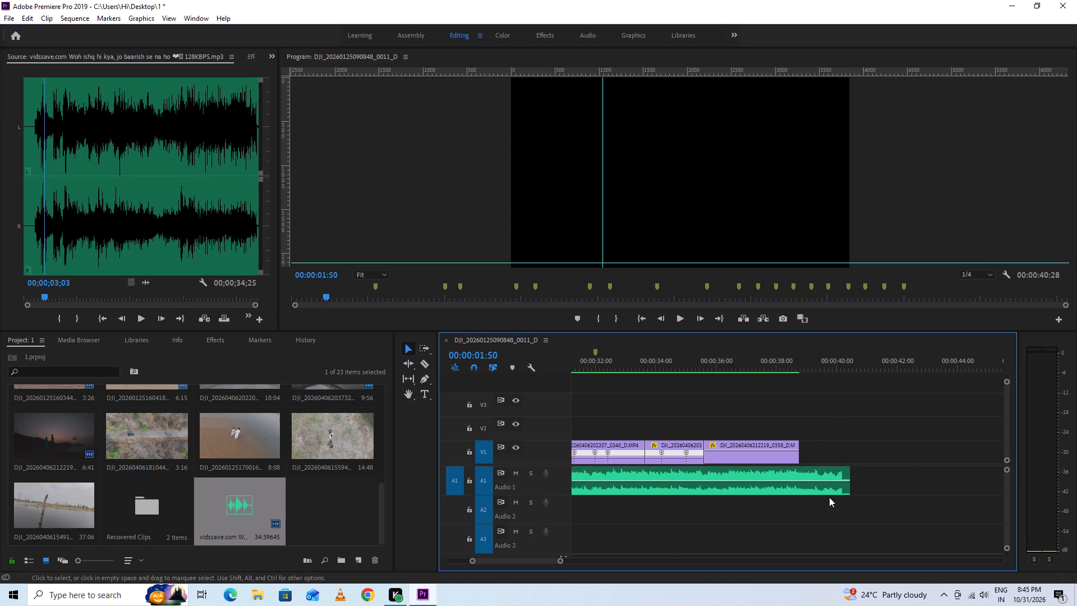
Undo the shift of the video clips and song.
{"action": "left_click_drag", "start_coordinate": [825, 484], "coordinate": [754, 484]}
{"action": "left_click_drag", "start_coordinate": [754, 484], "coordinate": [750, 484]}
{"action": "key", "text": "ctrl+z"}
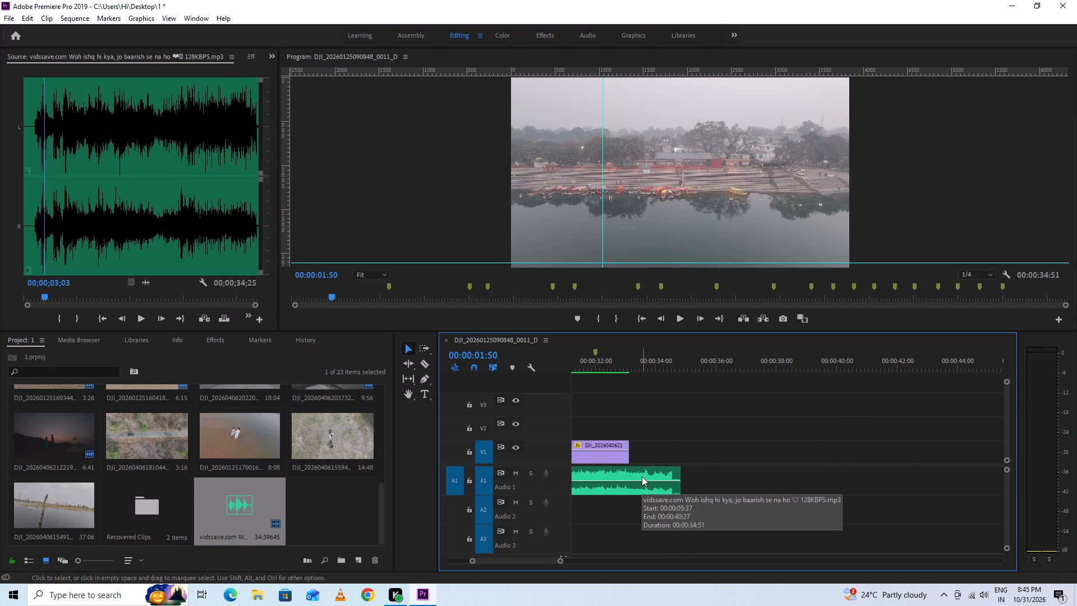
Select all V1 video clips and the song and shift them together about 00:00:05:15 later in the sequence.
{"action": "scroll", "coordinate": [704, 488], "scroll_direction": "up", "scroll_amount": 8}
{"action": "left_click_drag", "start_coordinate": [843, 417], "coordinate": [801, 417]}
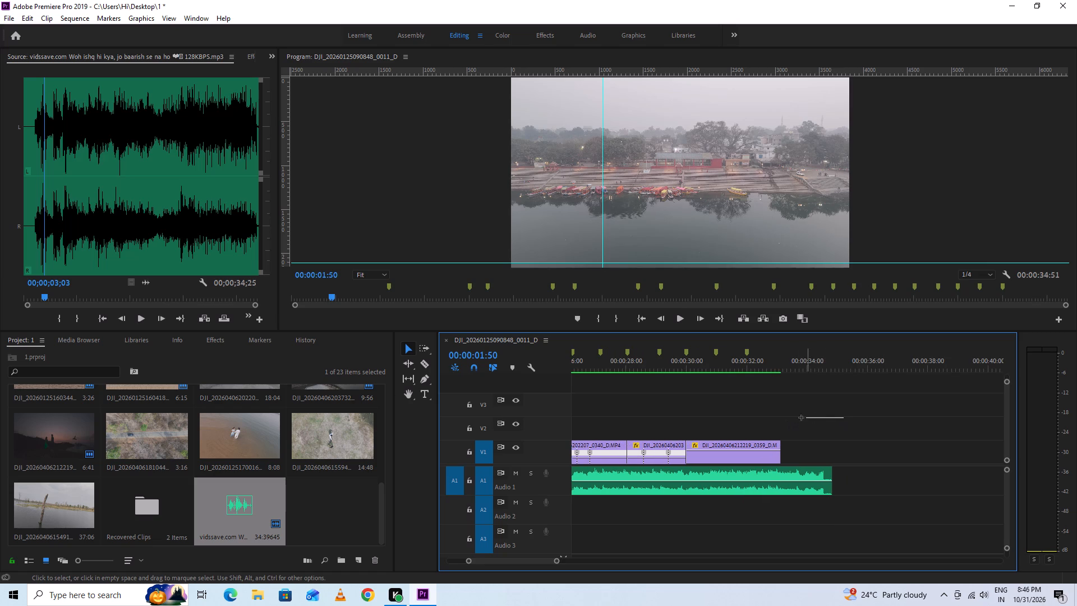
{"action": "left_click_drag", "start_coordinate": [801, 417], "coordinate": [126, 507]}
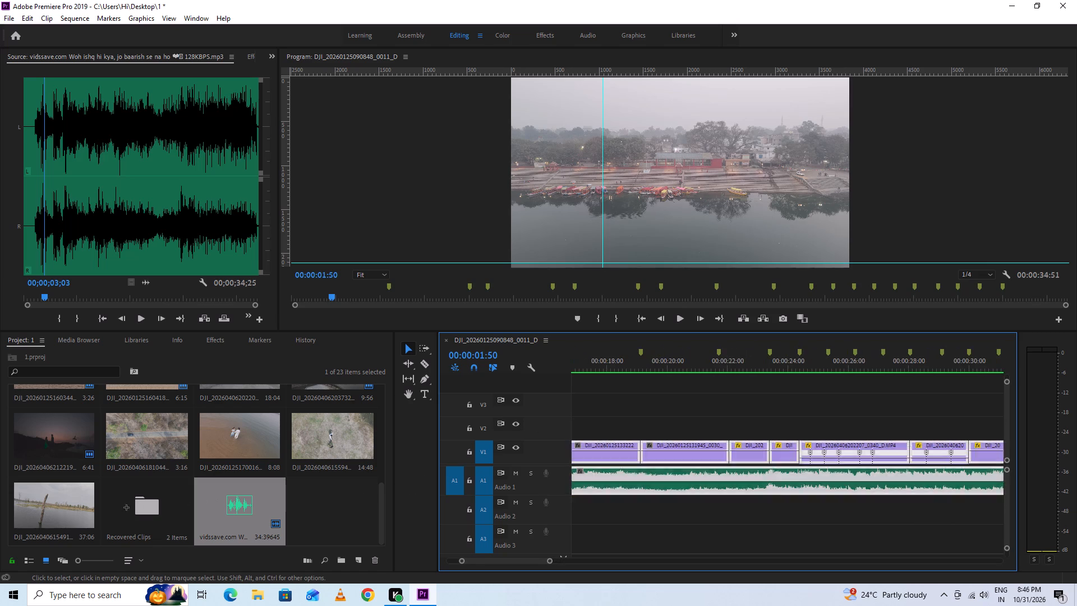
{"action": "left_click_drag", "start_coordinate": [126, 507], "coordinate": [0, 524]}
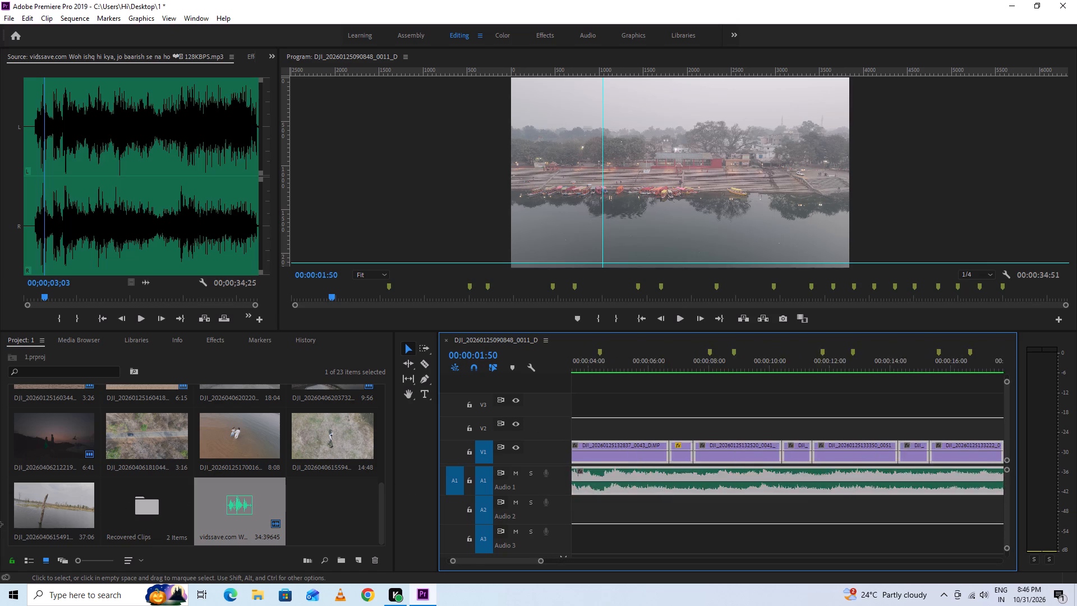
{"action": "left_click_drag", "start_coordinate": [0, 524], "coordinate": [0, 530]}
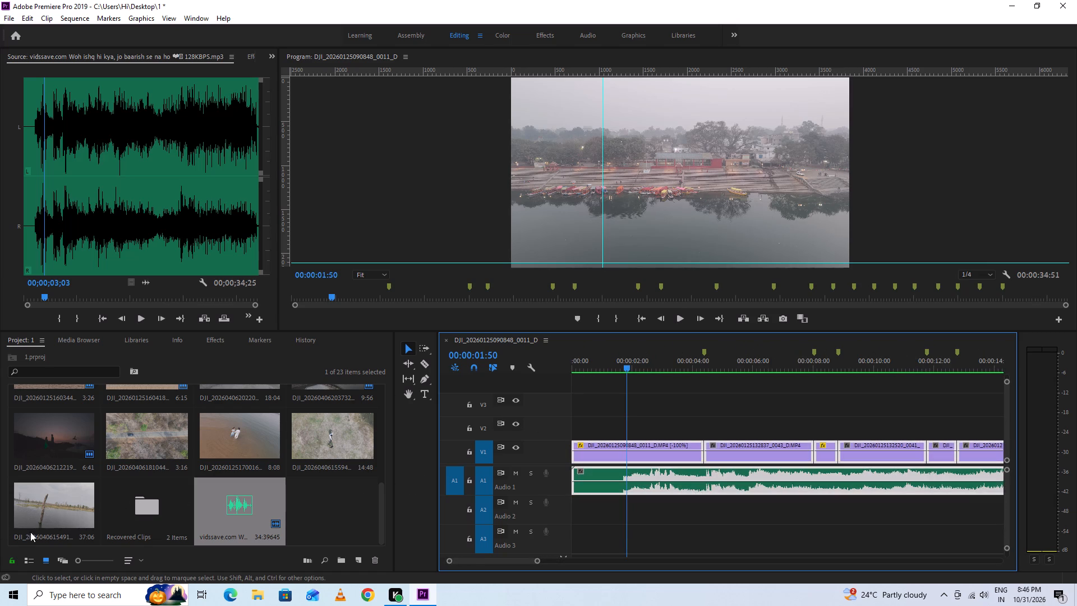
{"action": "scroll", "coordinate": [762, 515], "scroll_direction": "down", "scroll_amount": 20}
{"action": "scroll", "coordinate": [762, 515], "scroll_direction": "down", "scroll_amount": 12}
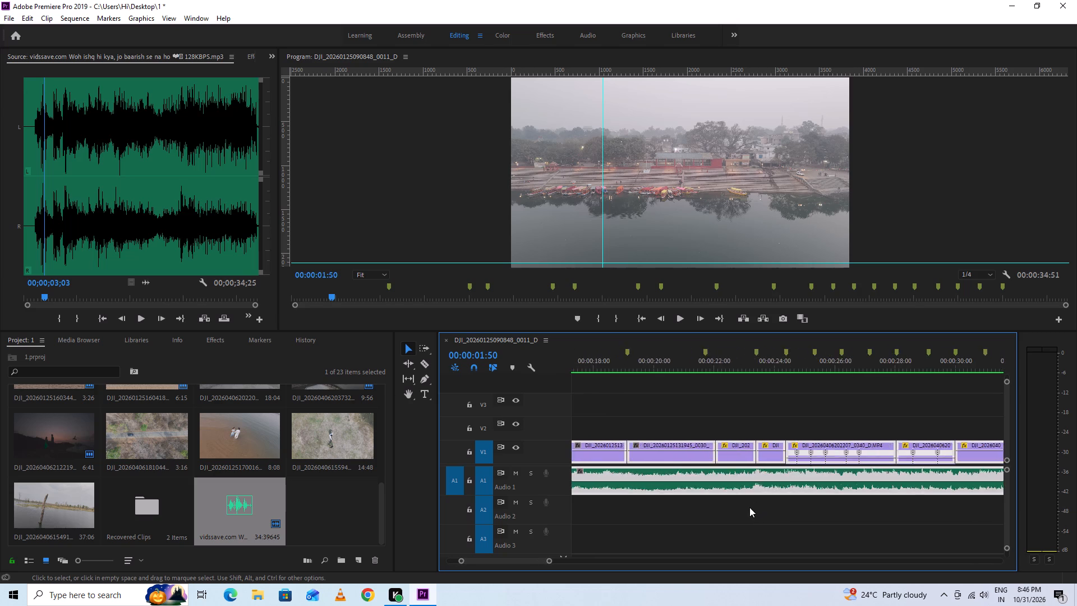
{"action": "scroll", "coordinate": [749, 507], "scroll_direction": "down", "scroll_amount": 14}
{"action": "left_click", "coordinate": [648, 483]}
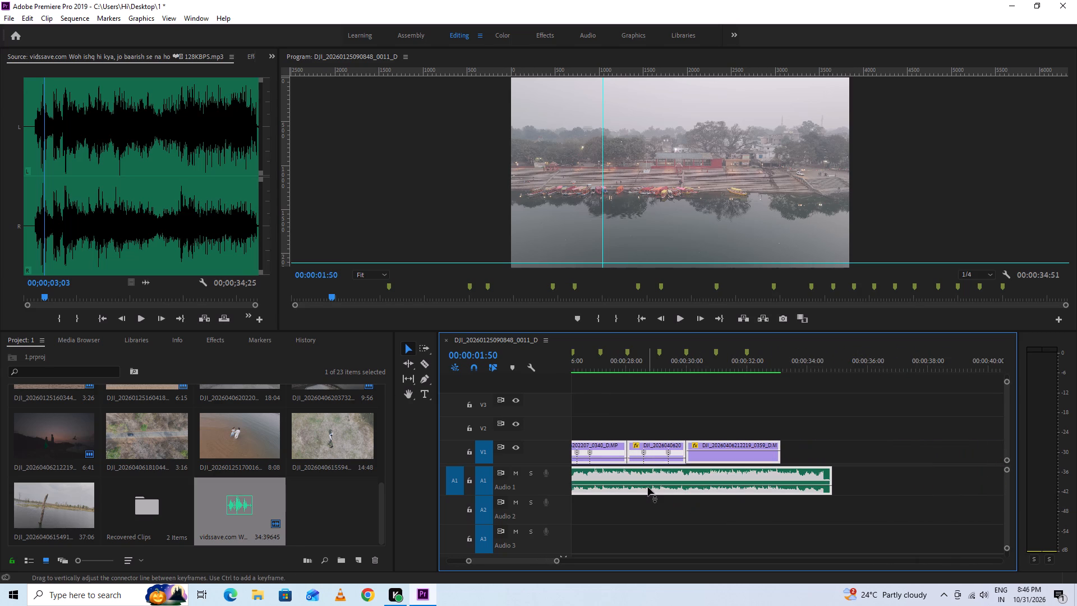
{"action": "key", "text": "ctrl+z"}
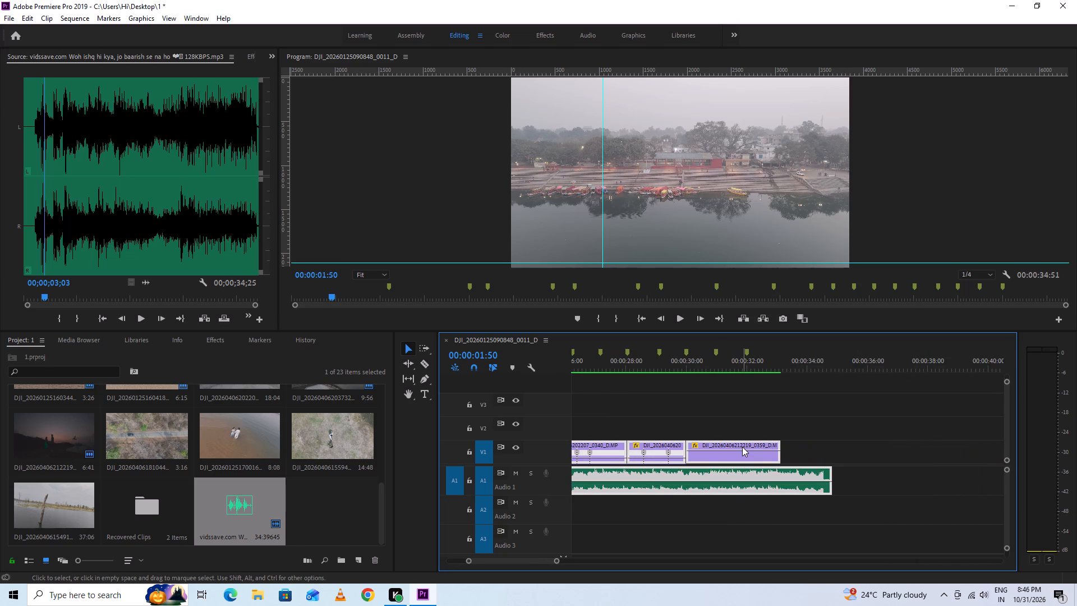
{"action": "left_click_drag", "start_coordinate": [742, 447], "coordinate": [833, 448]}
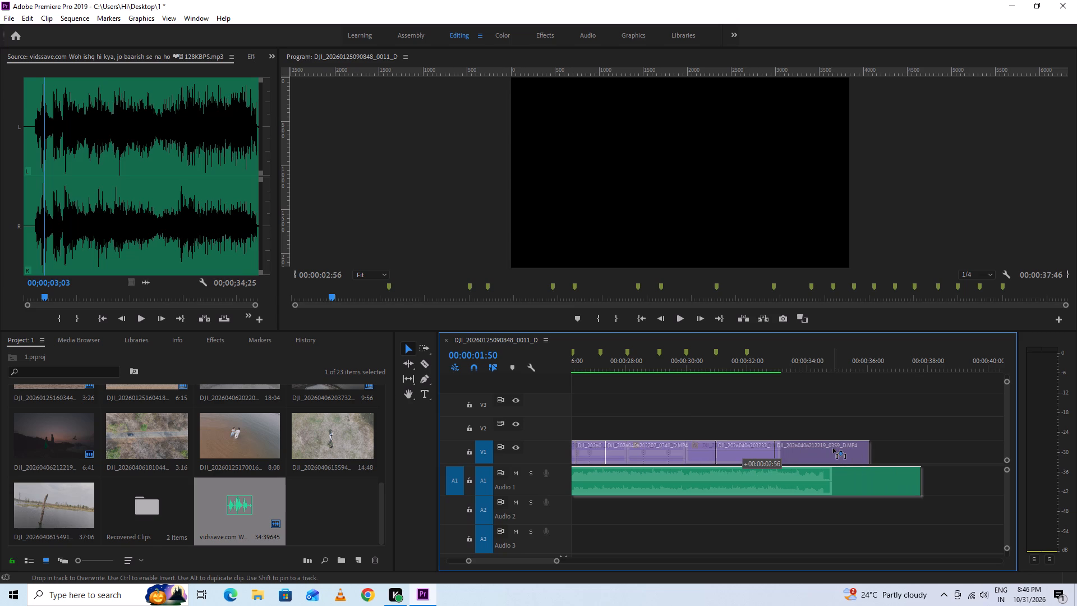
{"action": "left_click_drag", "start_coordinate": [833, 448], "coordinate": [900, 451]}
Move only the song clip about 00:00:01:42 earlier so its end lines up with the end of the last video clip.
{"action": "scroll", "coordinate": [904, 465], "scroll_direction": "down", "scroll_amount": 3}
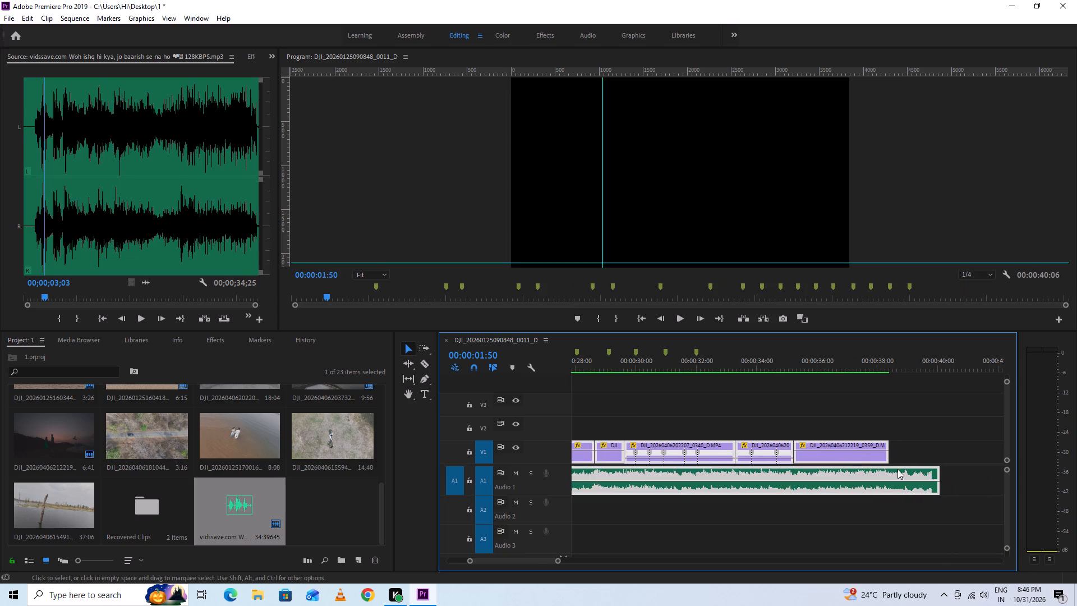
{"action": "scroll", "coordinate": [897, 469], "scroll_direction": "down", "scroll_amount": 3}
{"action": "left_click", "coordinate": [891, 445]}
{"action": "left_click_drag", "start_coordinate": [837, 470], "coordinate": [793, 467]}
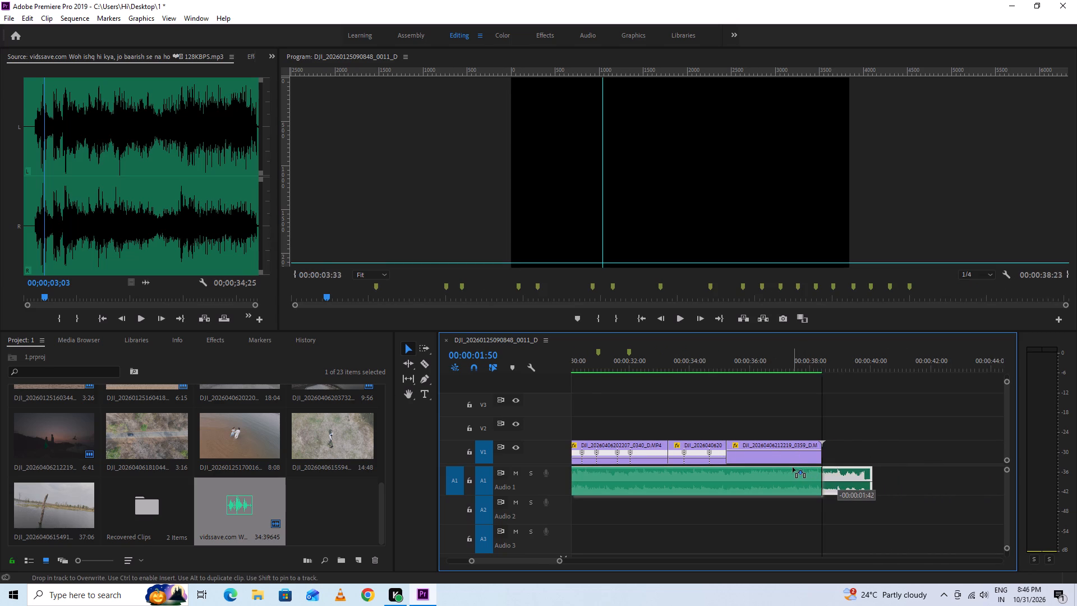
{"action": "left_click_drag", "start_coordinate": [793, 467], "coordinate": [791, 468]}
Cut the song with the Razor tool at the start of the first video clip and delete the leading piece.
{"action": "scroll", "coordinate": [859, 490], "scroll_direction": "up", "scroll_amount": 11}
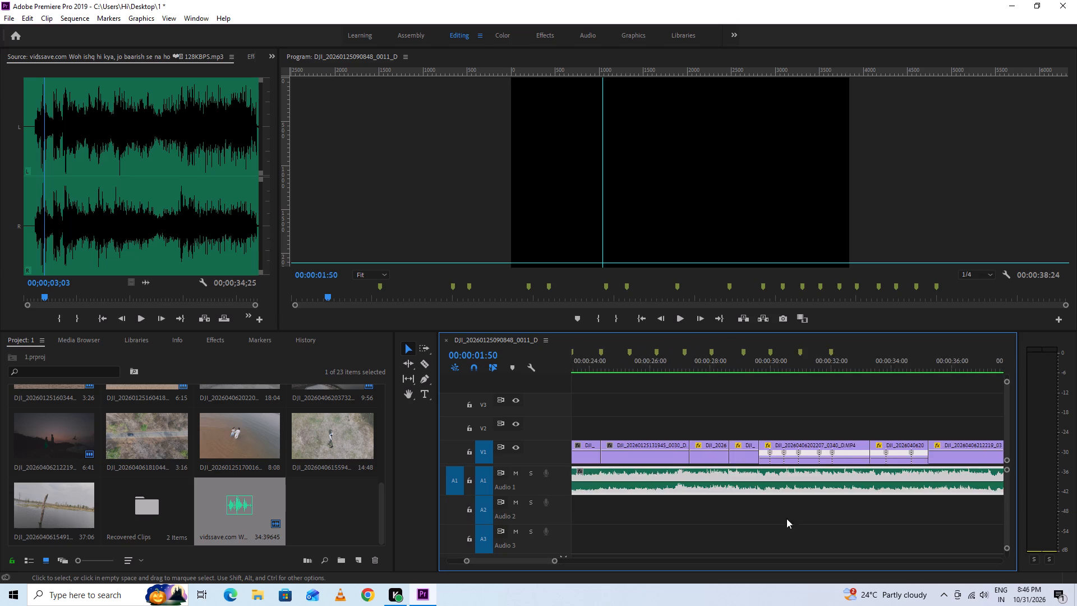
{"action": "scroll", "coordinate": [786, 518], "scroll_direction": "up", "scroll_amount": 20}
{"action": "scroll", "coordinate": [786, 518], "scroll_direction": "up", "scroll_amount": 10}
{"action": "scroll", "coordinate": [728, 512], "scroll_direction": "up", "scroll_amount": 4}
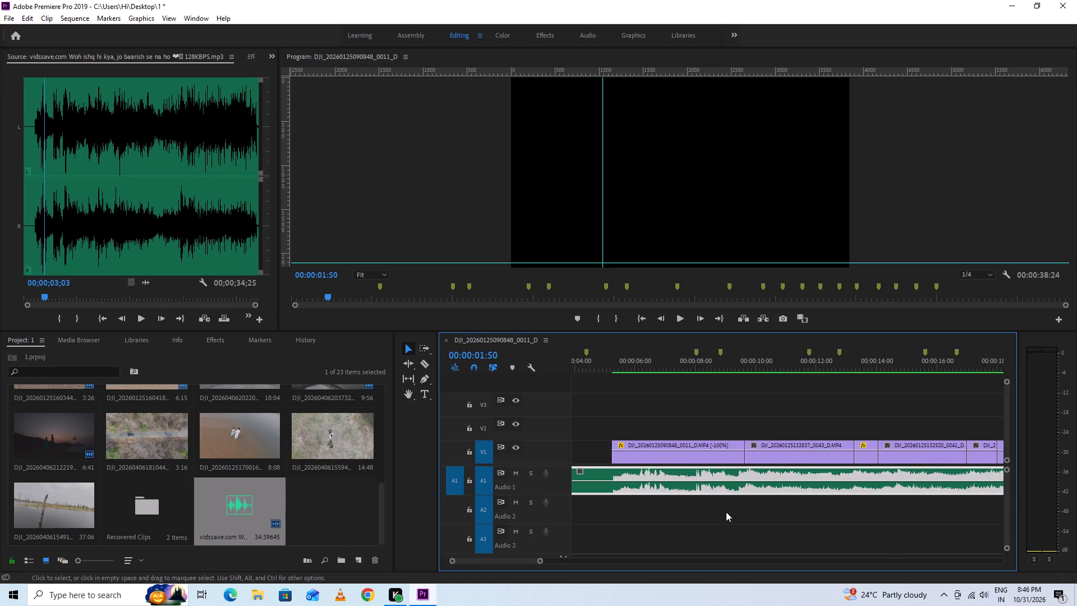
{"action": "scroll", "coordinate": [726, 512], "scroll_direction": "up", "scroll_amount": 11}
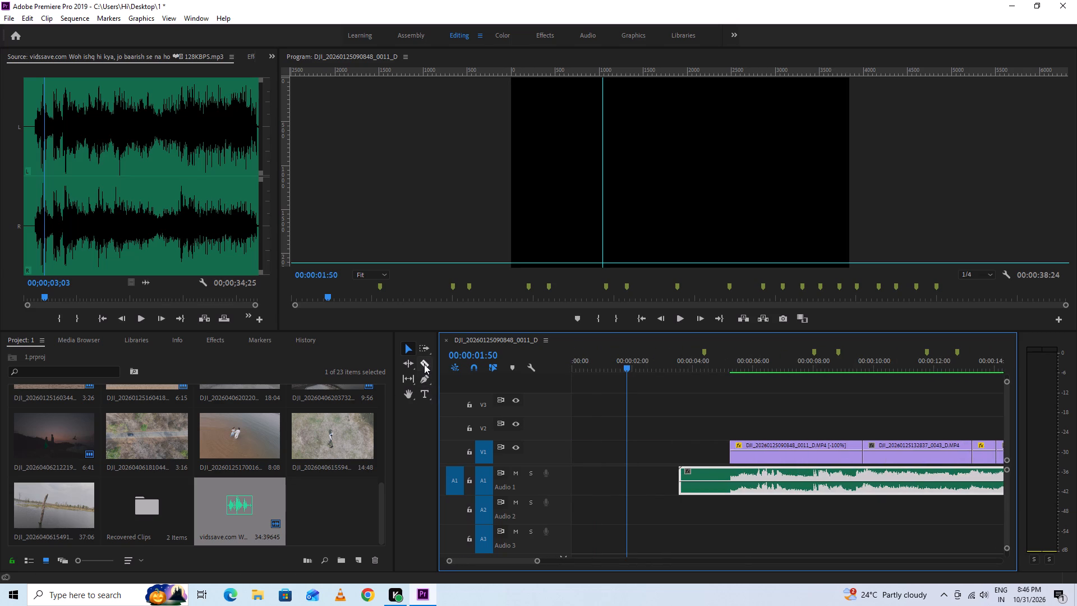
{"action": "left_click", "coordinate": [424, 364]}
{"action": "left_click", "coordinate": [732, 475]}
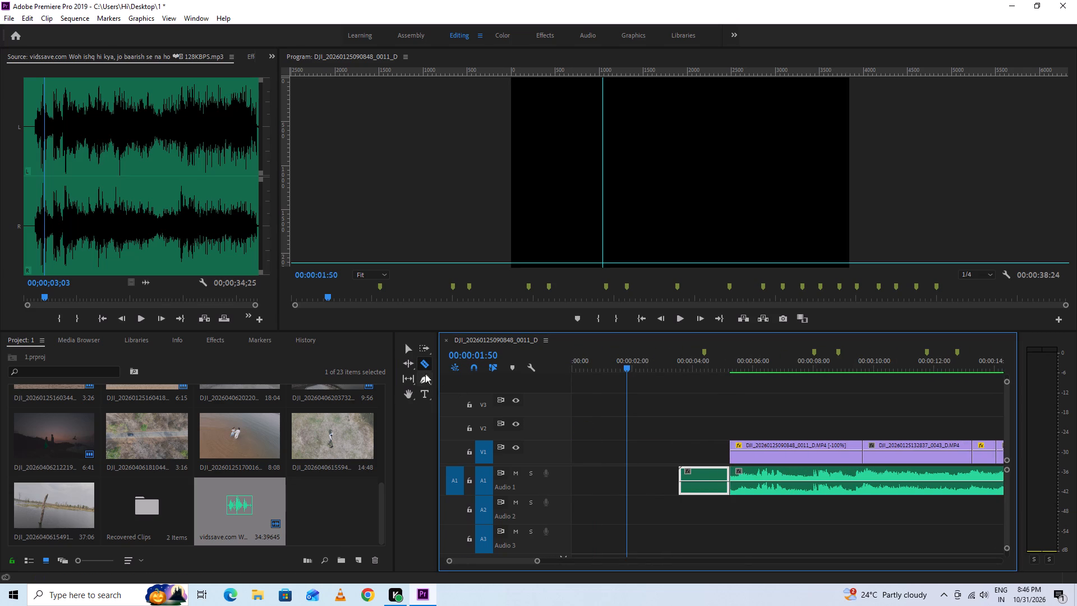
{"action": "left_click", "coordinate": [406, 346]}
{"action": "left_click", "coordinate": [712, 476]}
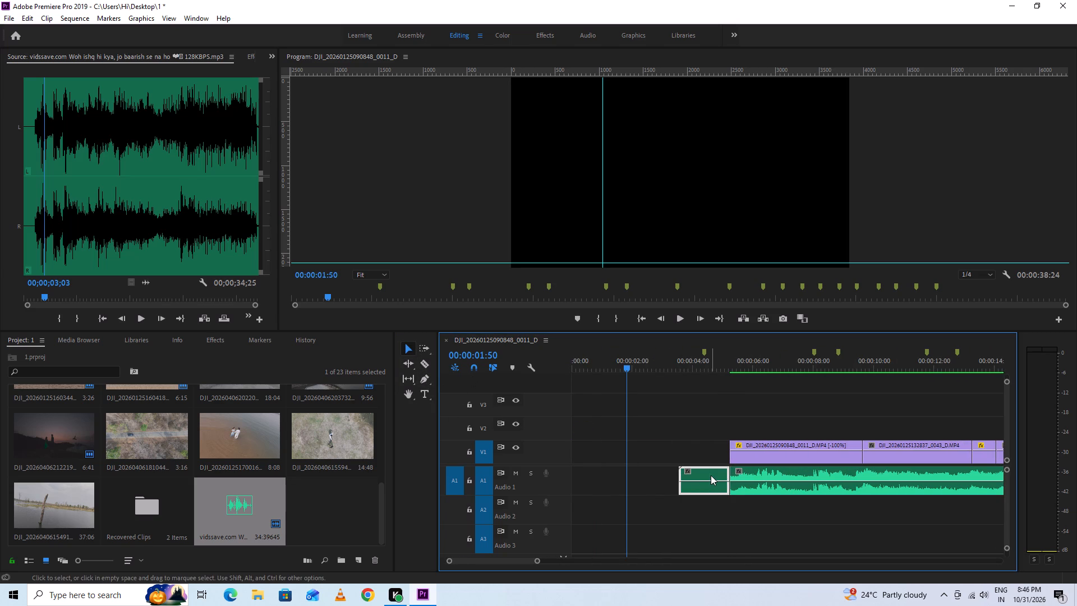
{"action": "key", "text": "Delete"}
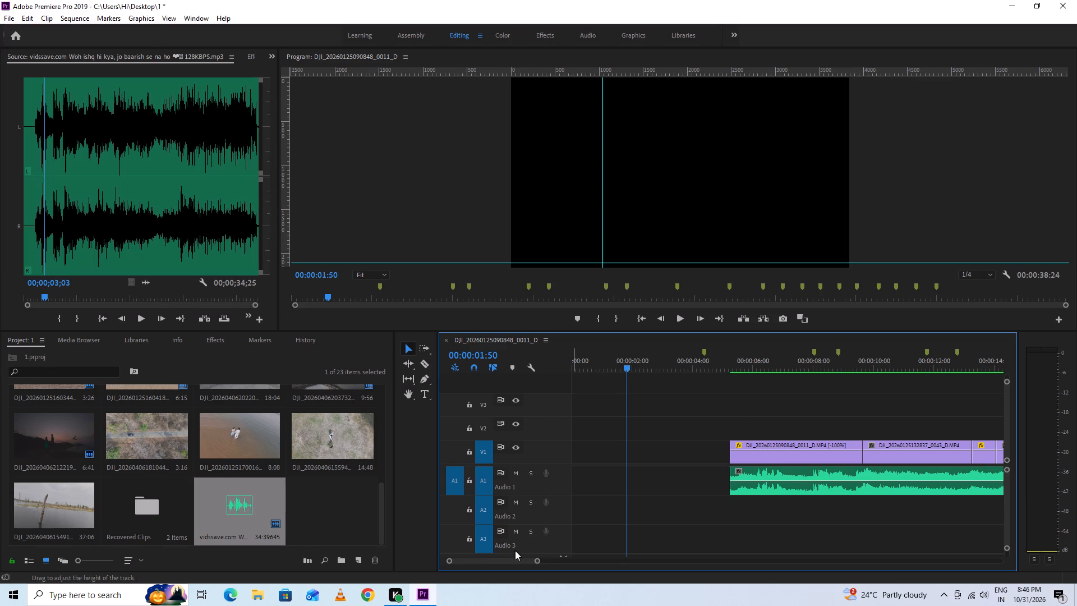
Select all V1 video clips and the trimmed song and move them together about 00:00:05:15 earlier to the sequence start.
{"action": "left_click_drag", "start_coordinate": [537, 561], "coordinate": [648, 567]}
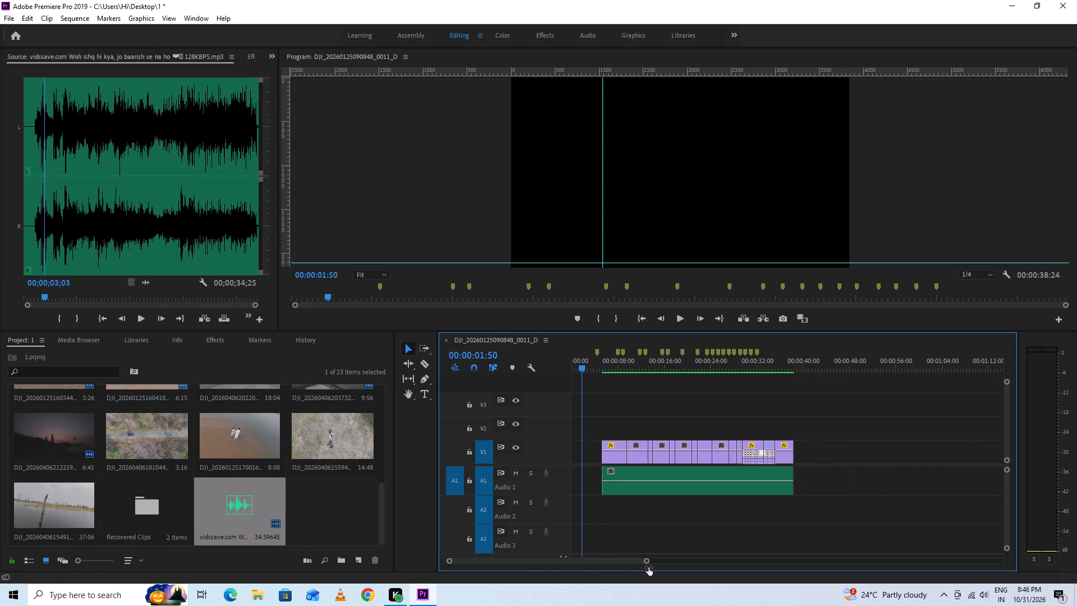
{"action": "left_click_drag", "start_coordinate": [648, 567], "coordinate": [650, 567]}
{"action": "left_click_drag", "start_coordinate": [829, 412], "coordinate": [596, 499]}
{"action": "left_click_drag", "start_coordinate": [673, 486], "coordinate": [581, 489]}
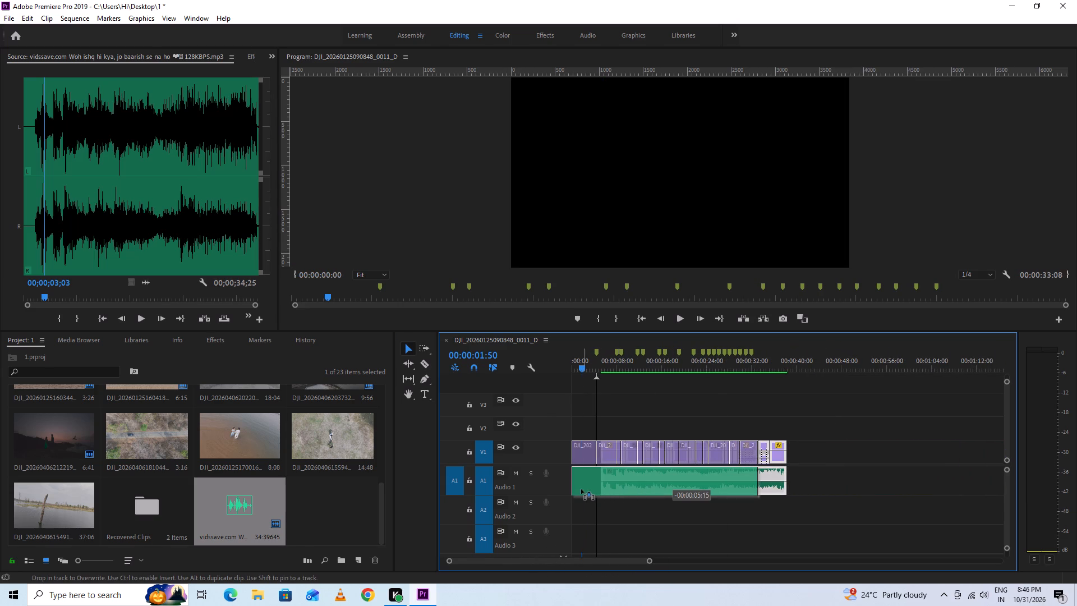
{"action": "left_click_drag", "start_coordinate": [581, 489], "coordinate": [580, 489]}
{"action": "scroll", "coordinate": [706, 530], "scroll_direction": "up", "scroll_amount": 11}
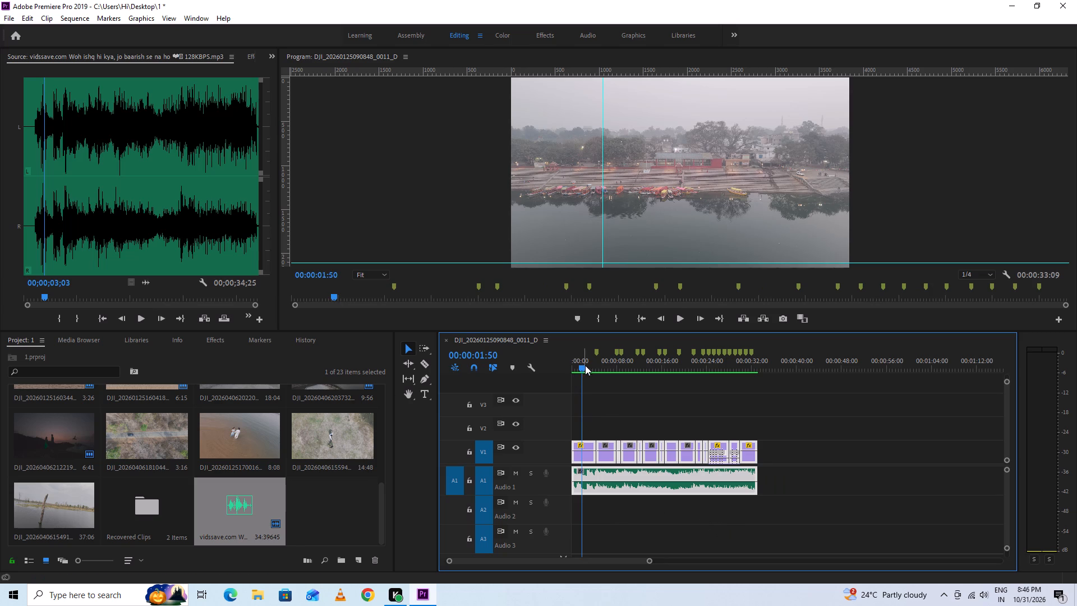
Play the sequence from 00:00:00:00 to check the song against the video clips.
{"action": "left_click_drag", "start_coordinate": [585, 365], "coordinate": [508, 371]}
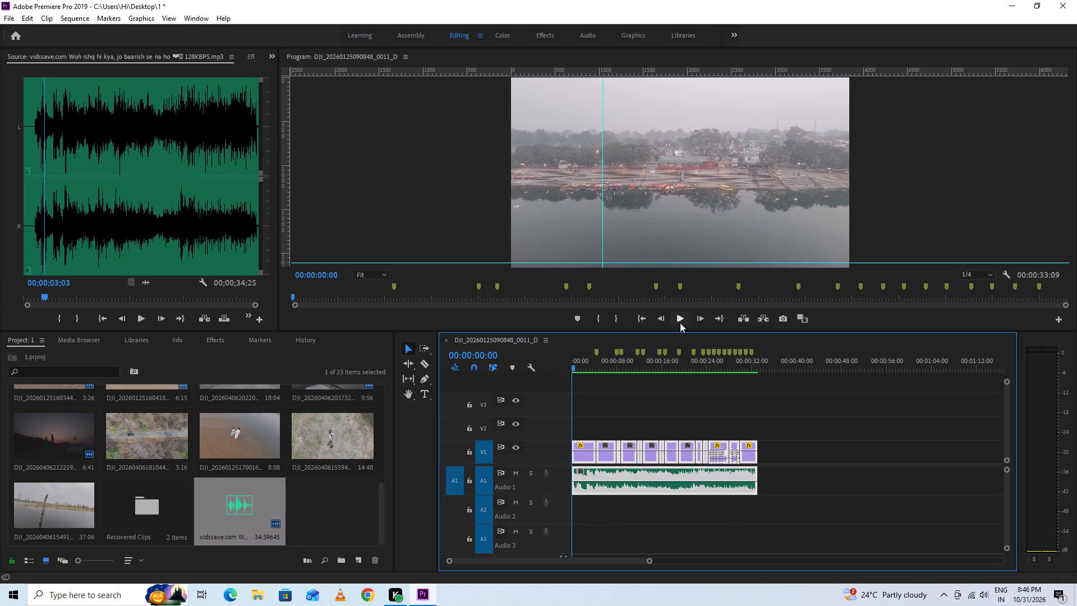
{"action": "left_click", "coordinate": [680, 322]}
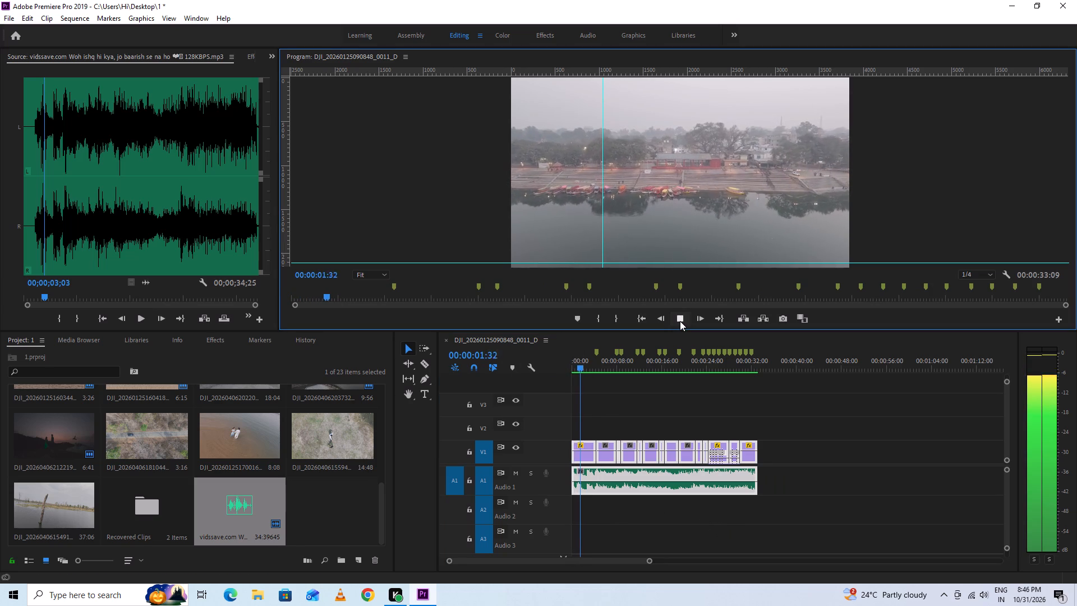
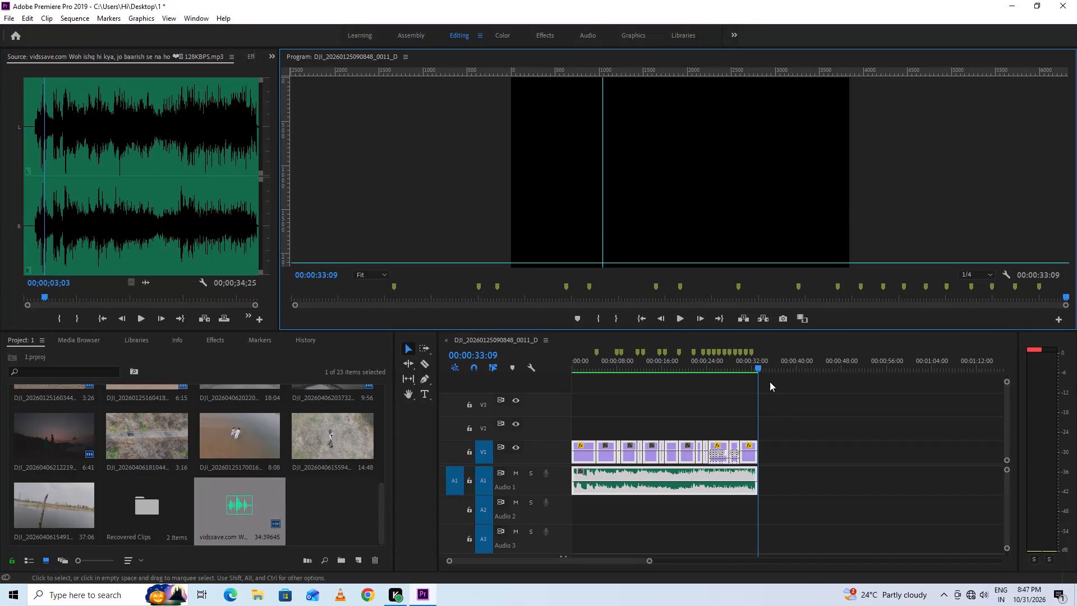
Scrub back and forth through the whole sequence to review the video clips against the song.
{"action": "left_click_drag", "start_coordinate": [756, 370], "coordinate": [485, 374]}
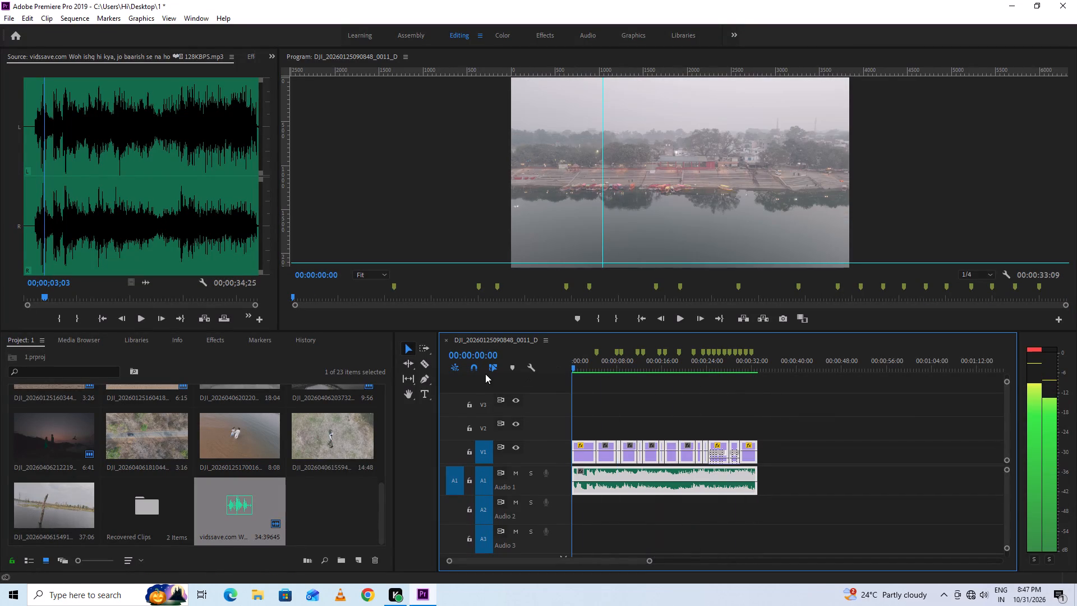
{"action": "left_click_drag", "start_coordinate": [485, 374], "coordinate": [613, 377]}
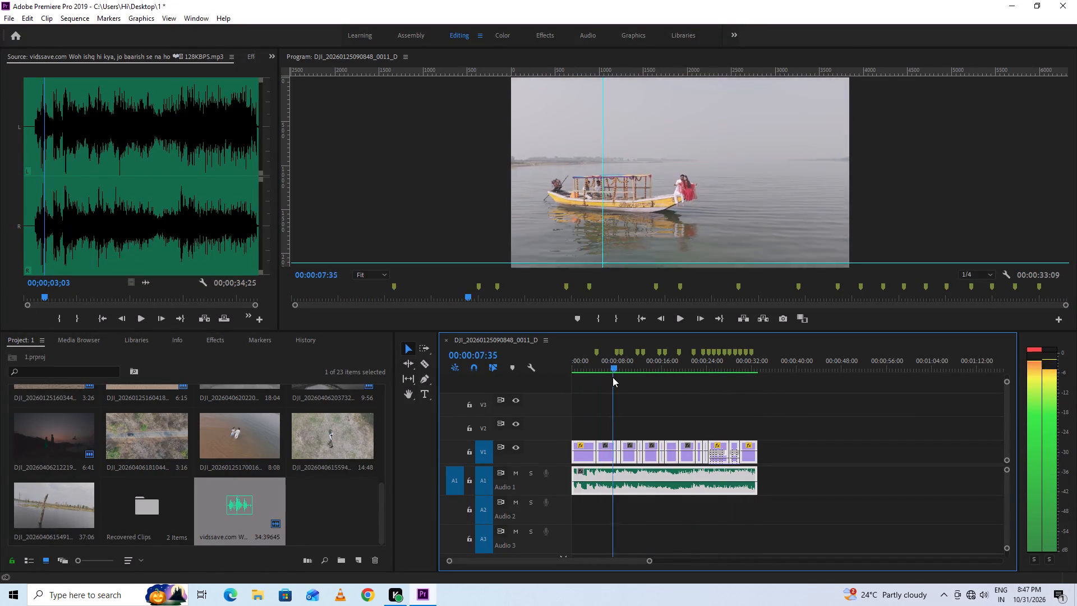
{"action": "left_click_drag", "start_coordinate": [613, 377], "coordinate": [722, 383]}
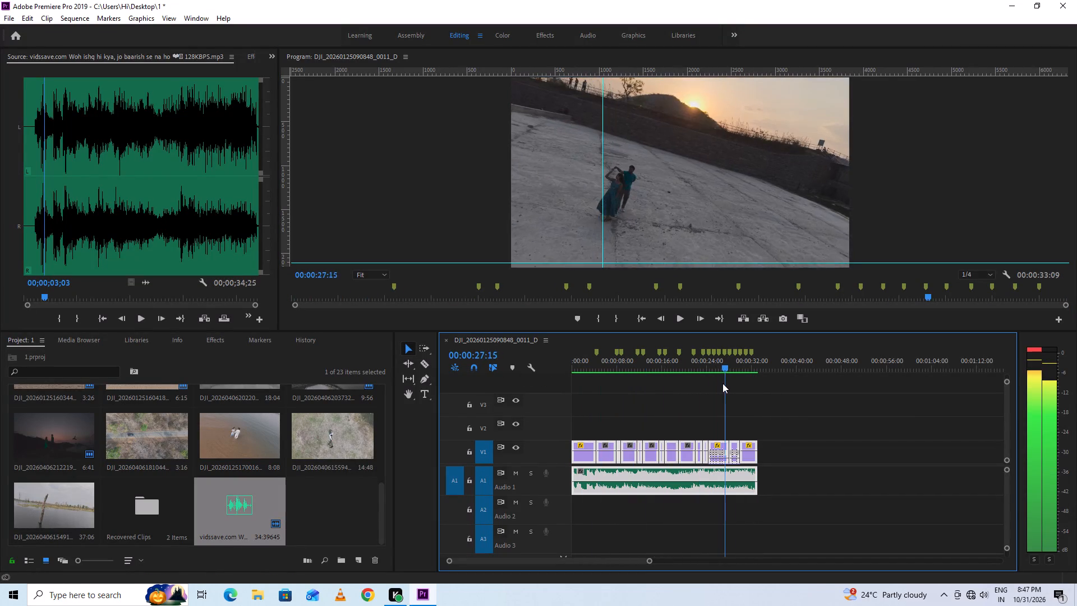
{"action": "left_click_drag", "start_coordinate": [722, 383], "coordinate": [748, 385]}
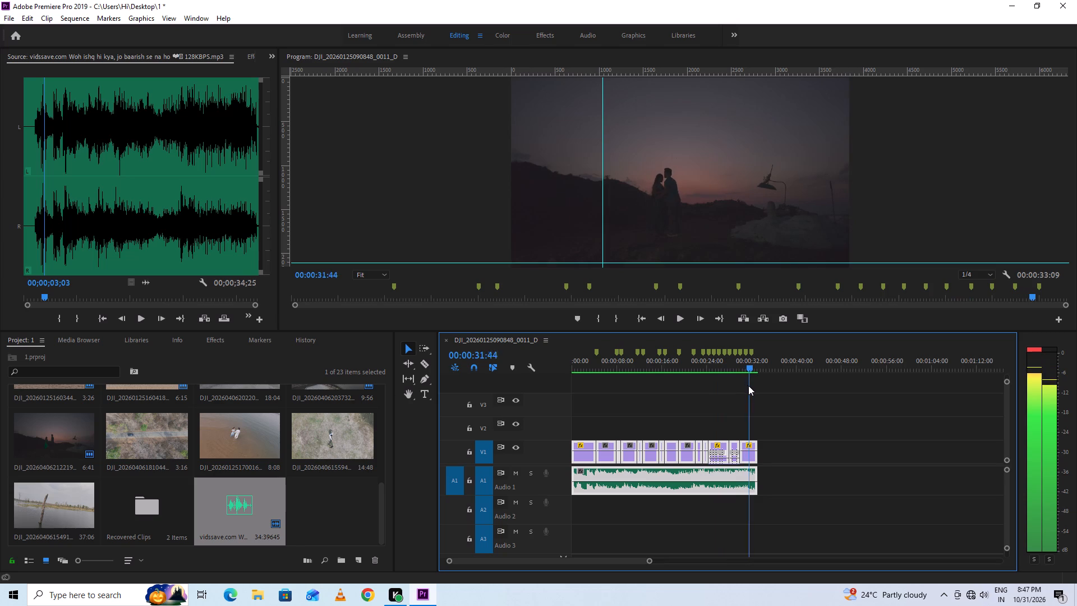
{"action": "left_click_drag", "start_coordinate": [748, 385], "coordinate": [696, 388]}
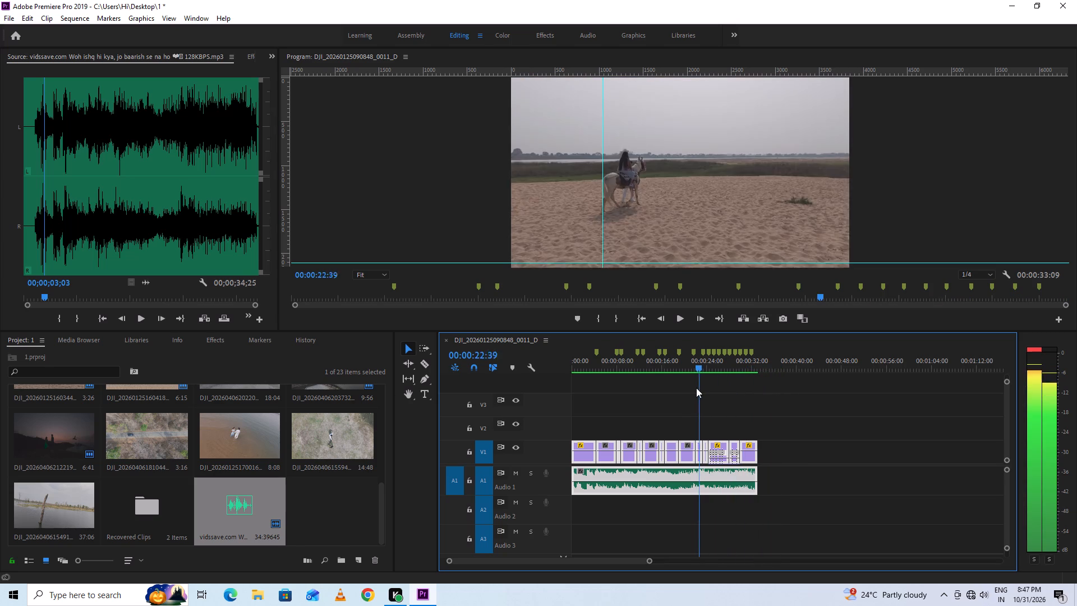
{"action": "left_click_drag", "start_coordinate": [696, 388], "coordinate": [653, 393]}
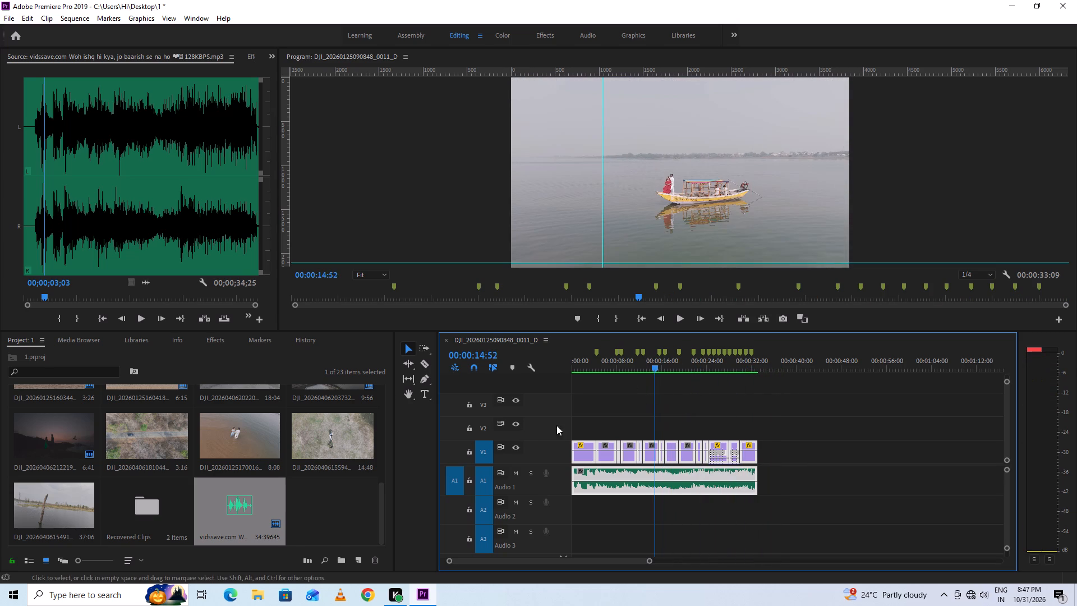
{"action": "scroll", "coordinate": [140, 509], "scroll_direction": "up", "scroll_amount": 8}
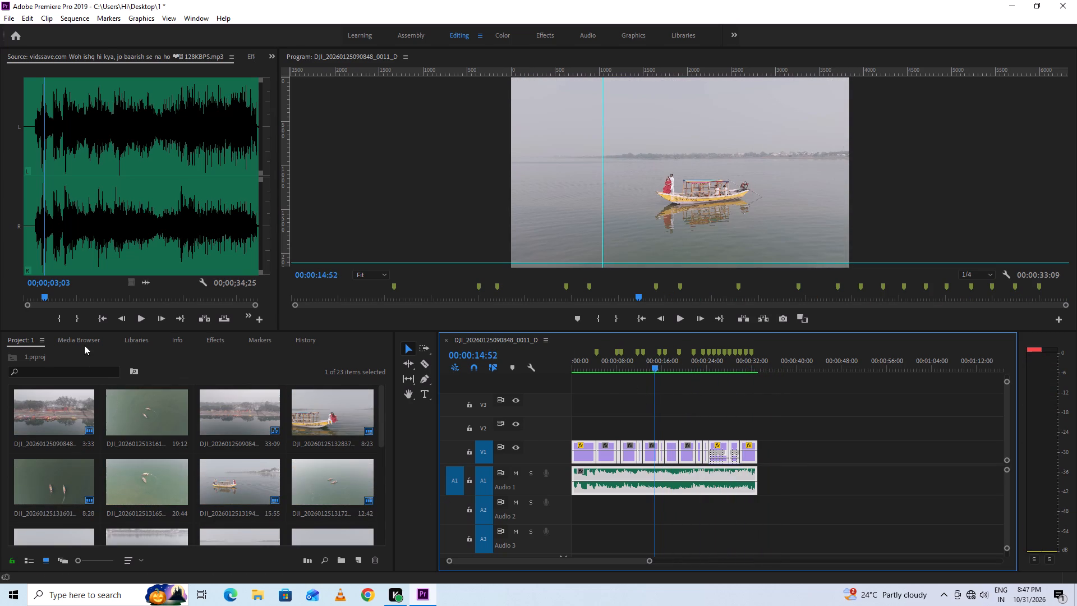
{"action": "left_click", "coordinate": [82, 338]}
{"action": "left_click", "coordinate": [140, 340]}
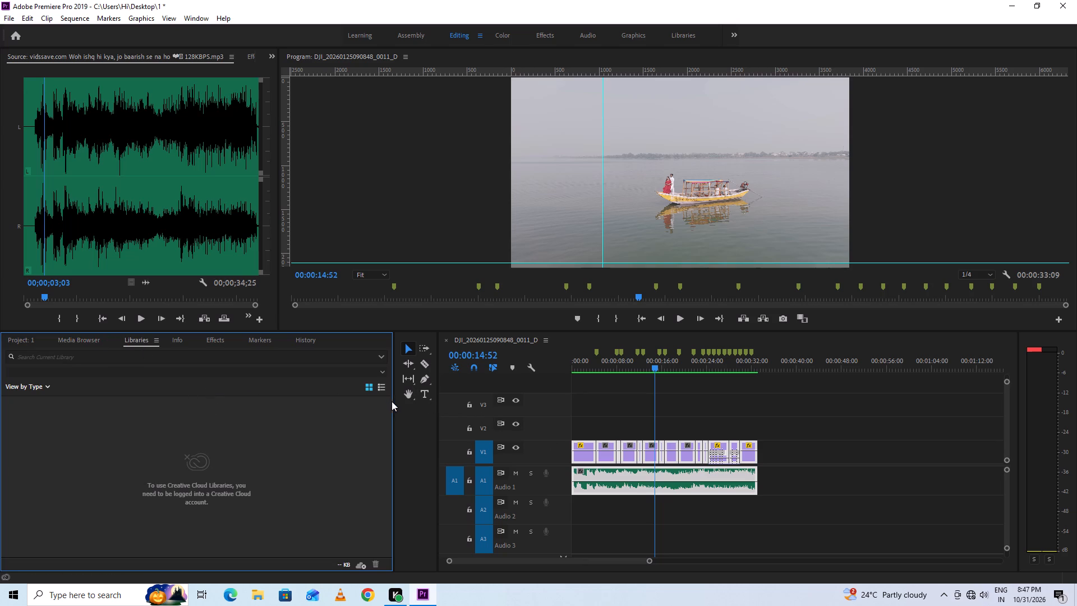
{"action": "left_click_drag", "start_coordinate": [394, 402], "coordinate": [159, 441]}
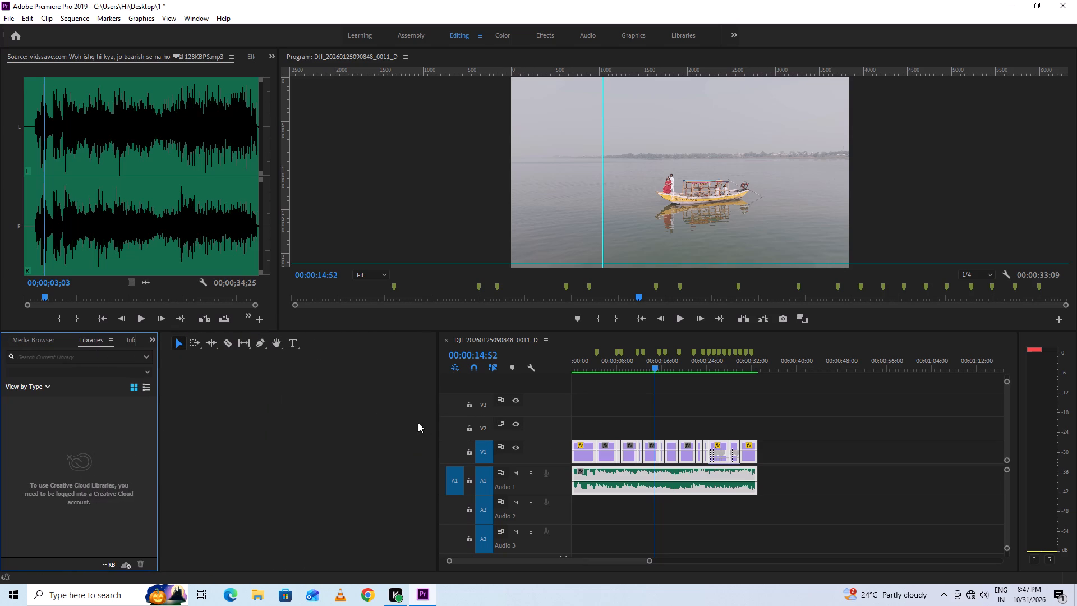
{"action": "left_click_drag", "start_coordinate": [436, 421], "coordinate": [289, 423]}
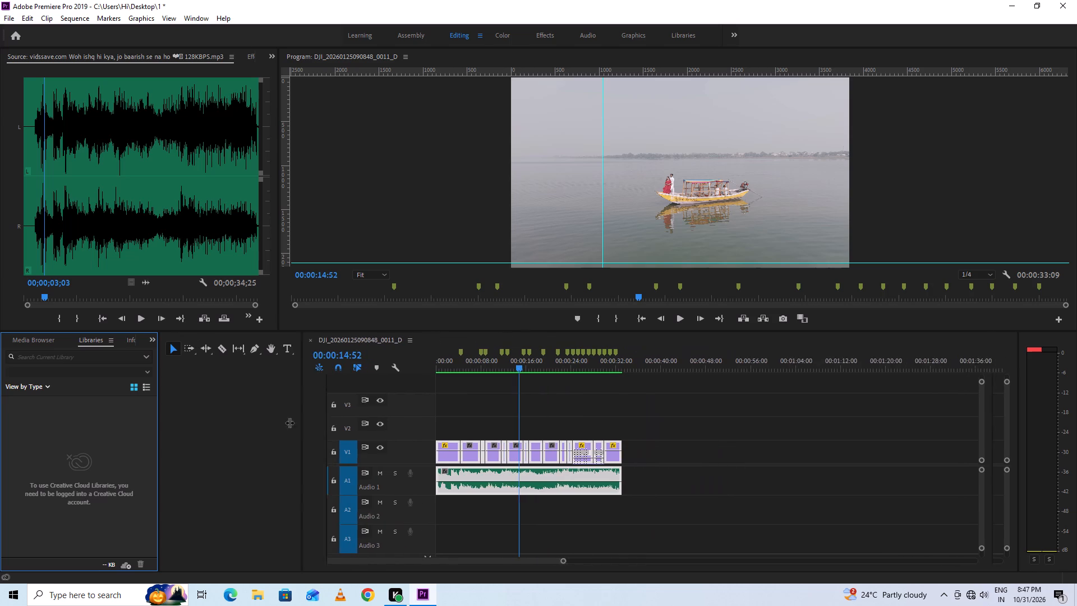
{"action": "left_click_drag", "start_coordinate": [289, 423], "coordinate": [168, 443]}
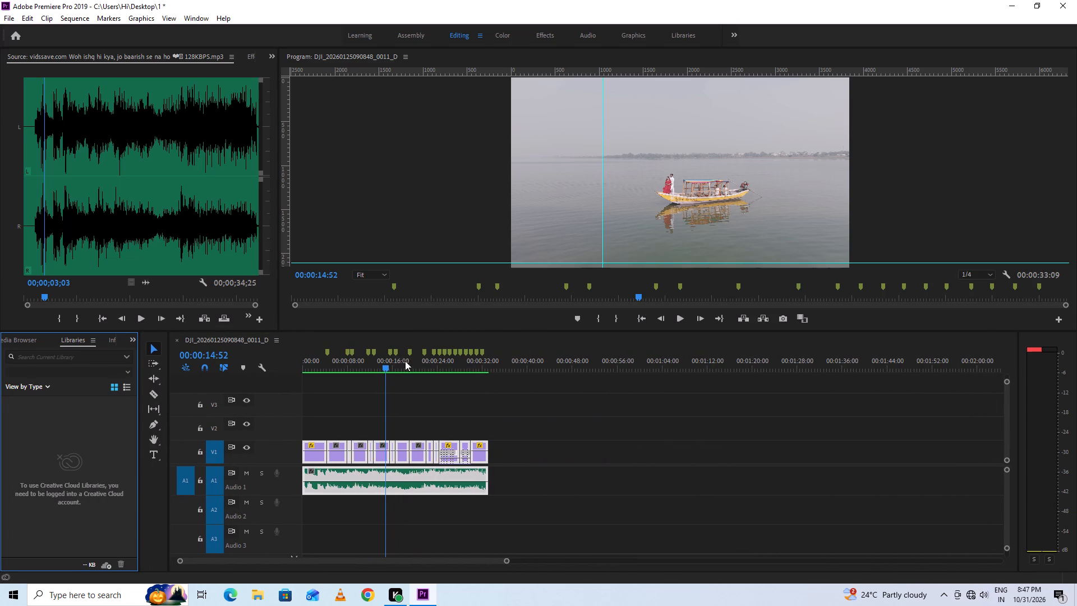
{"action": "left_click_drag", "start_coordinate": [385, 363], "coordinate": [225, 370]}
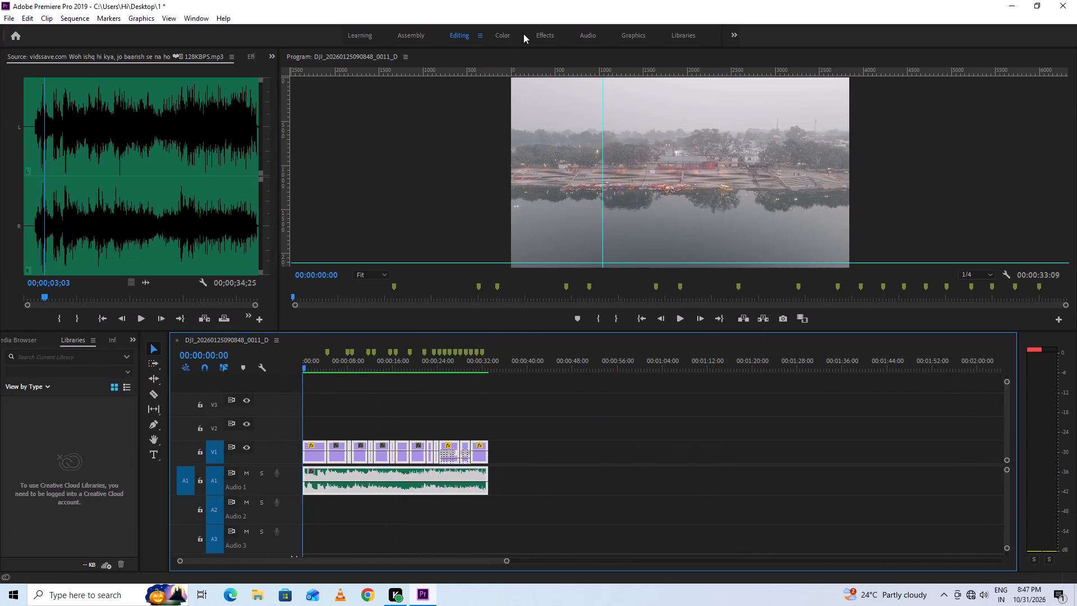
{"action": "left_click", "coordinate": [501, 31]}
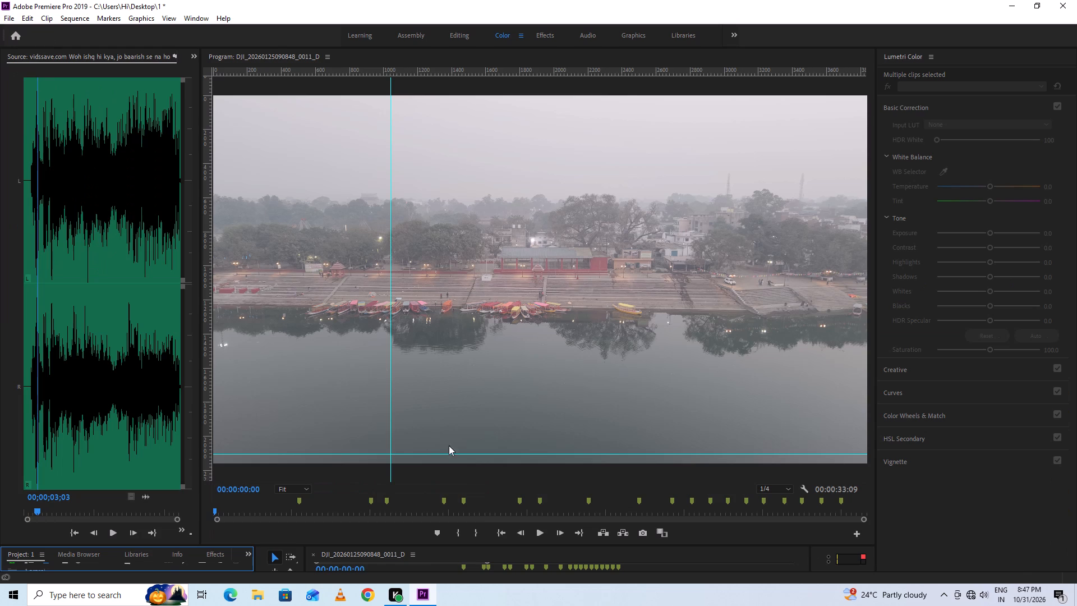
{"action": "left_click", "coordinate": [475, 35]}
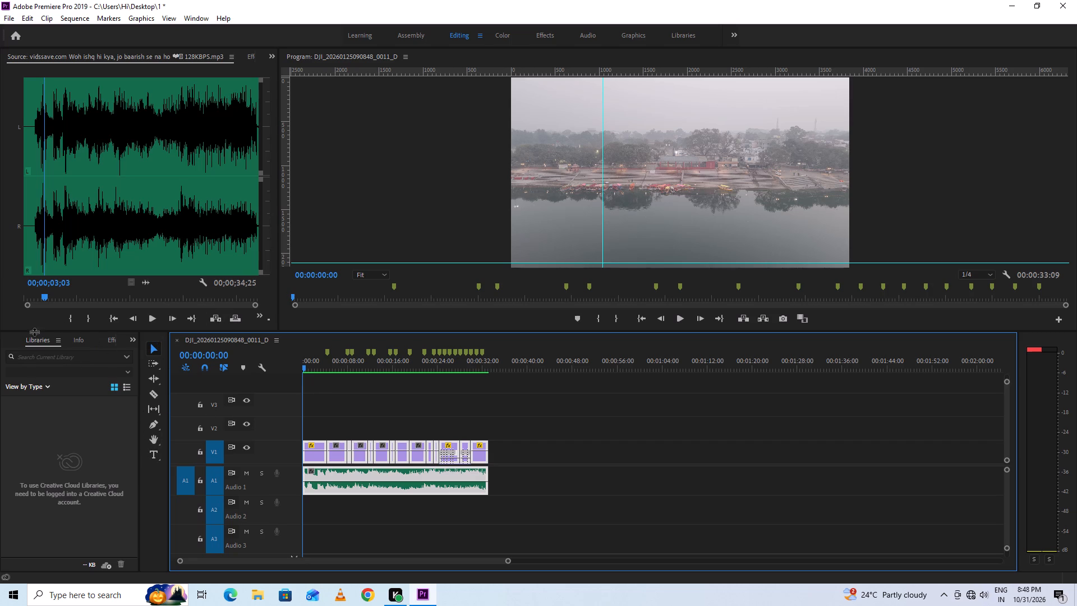
Show the project's media items again and widen their area beside the timeline to about three thumbnails per row.
{"action": "scroll", "coordinate": [31, 337], "scroll_direction": "up", "scroll_amount": 3}
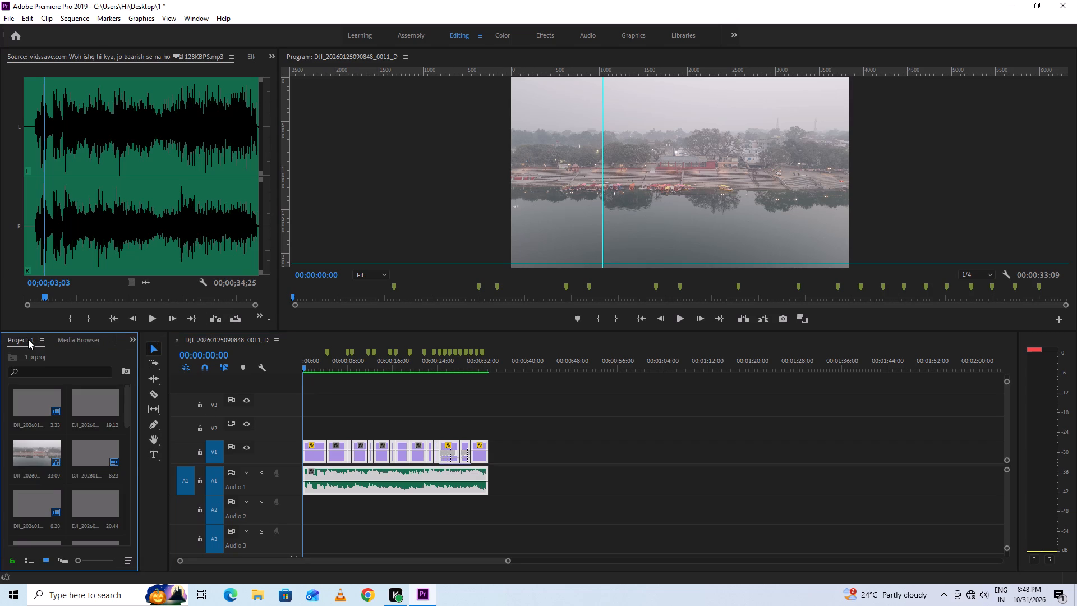
{"action": "scroll", "coordinate": [28, 339], "scroll_direction": "up", "scroll_amount": 1}
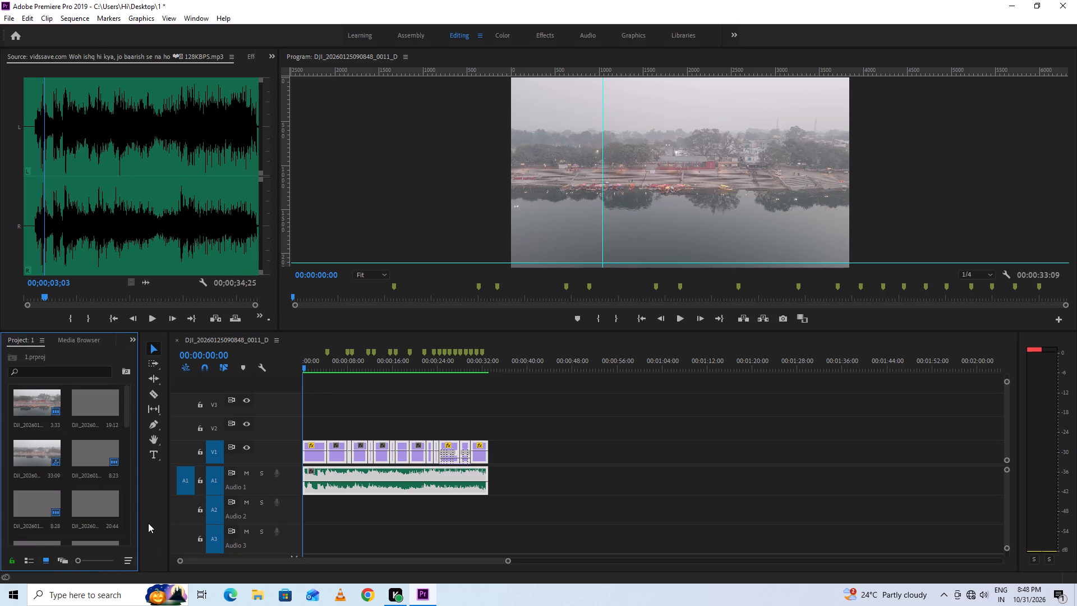
{"action": "left_click_drag", "start_coordinate": [139, 510], "coordinate": [215, 510]}
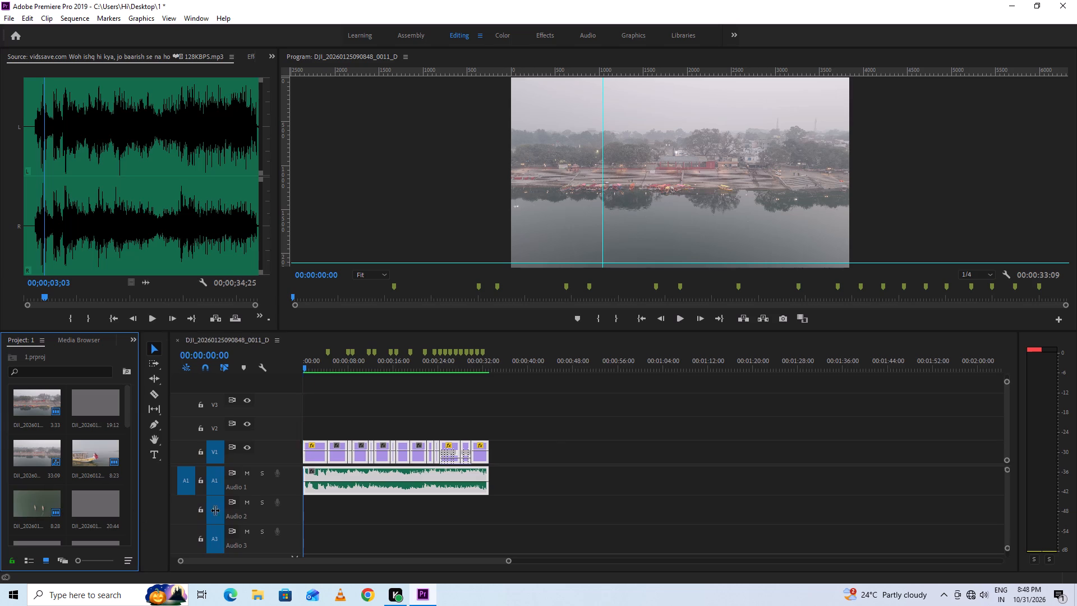
{"action": "left_click_drag", "start_coordinate": [215, 510], "coordinate": [351, 510]}
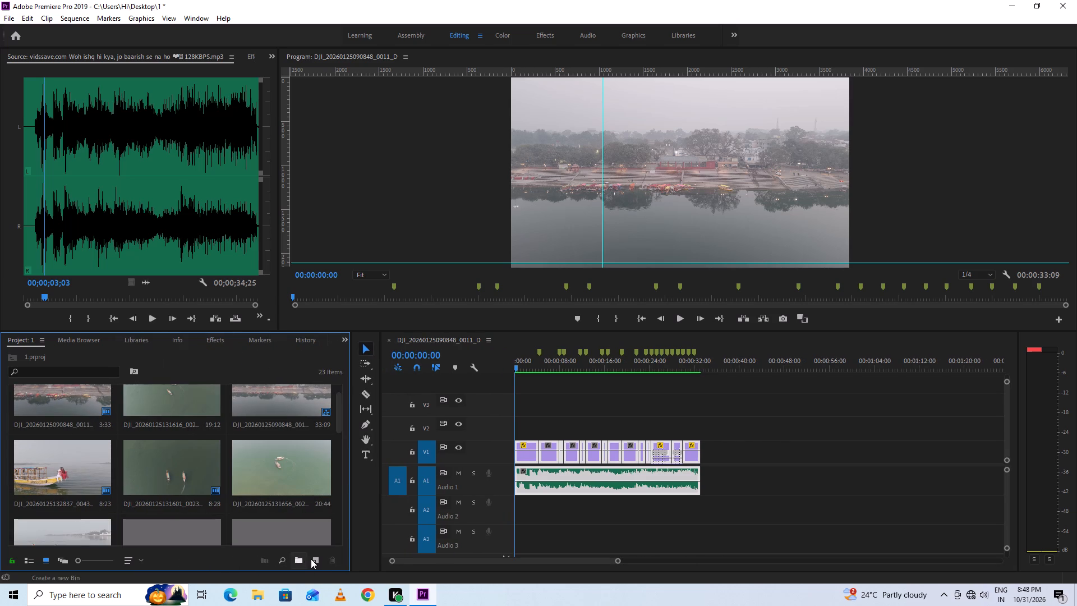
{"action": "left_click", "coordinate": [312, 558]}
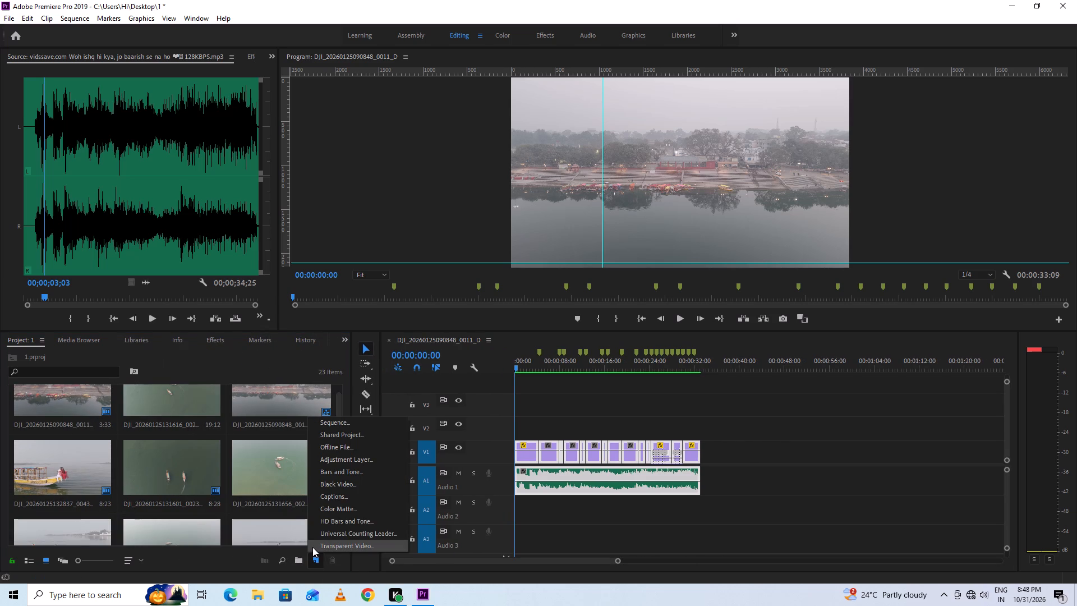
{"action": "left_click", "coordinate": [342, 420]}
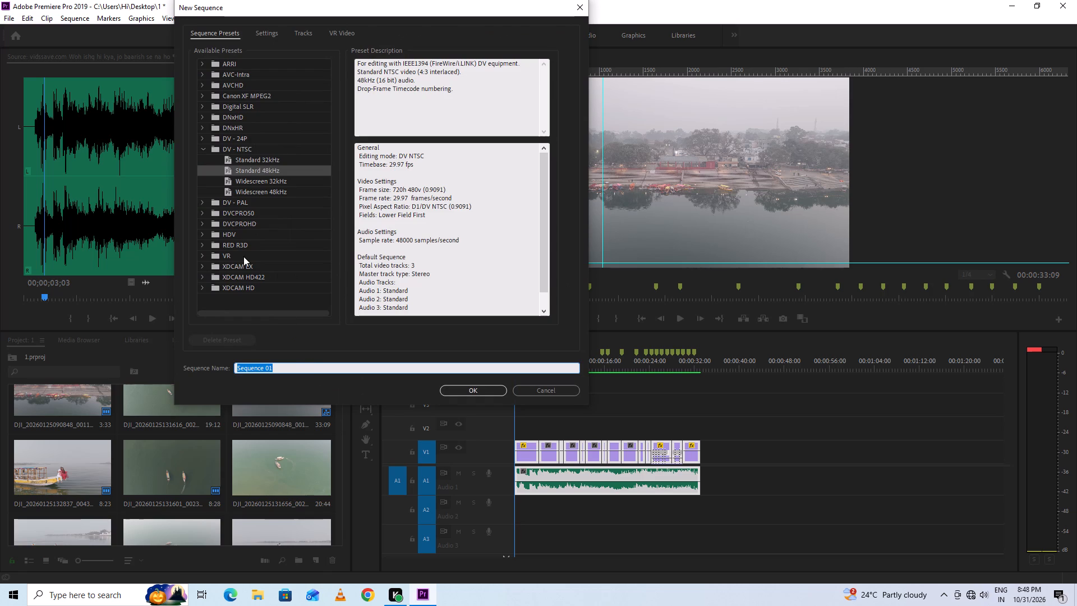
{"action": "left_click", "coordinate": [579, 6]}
Create a 3840 × 2160 adjustment layer at 59.94 fps and place it on V2 at the sequence start.
{"action": "left_click", "coordinate": [315, 559]}
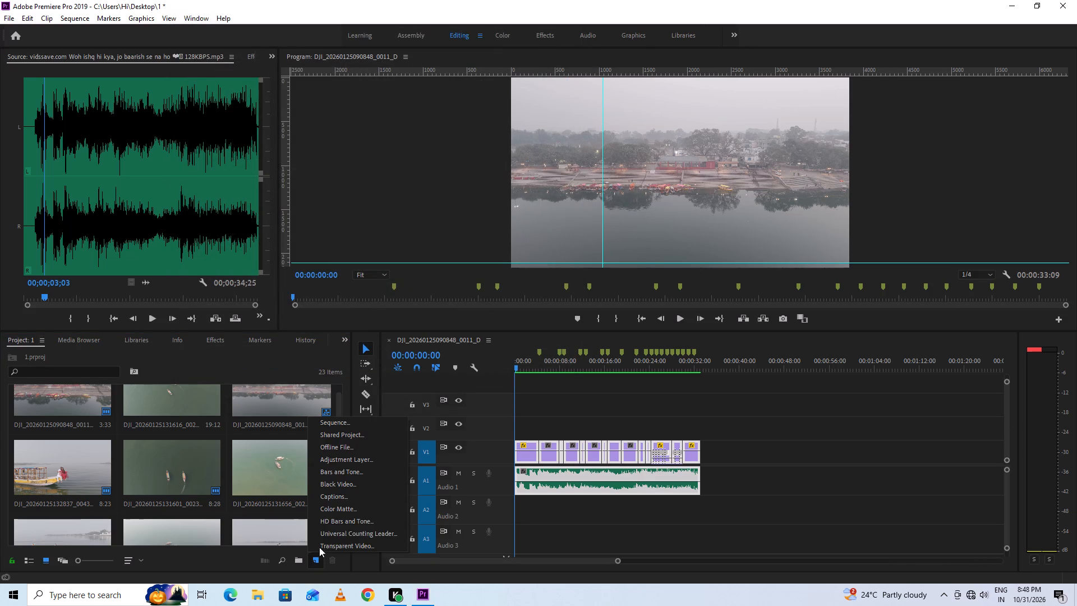
{"action": "left_click", "coordinate": [354, 459]}
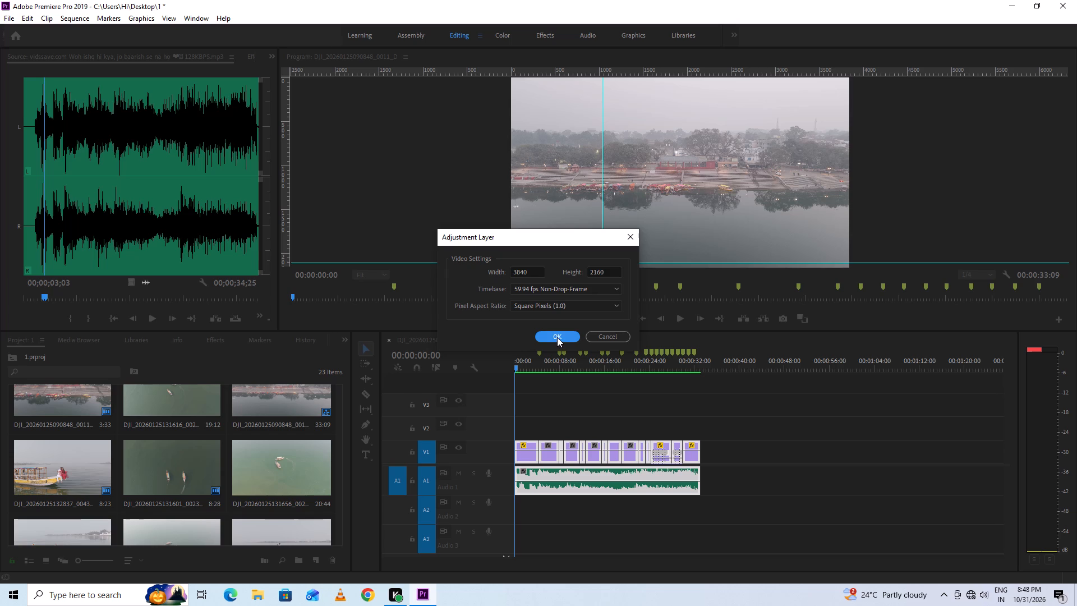
{"action": "left_click", "coordinate": [557, 337]}
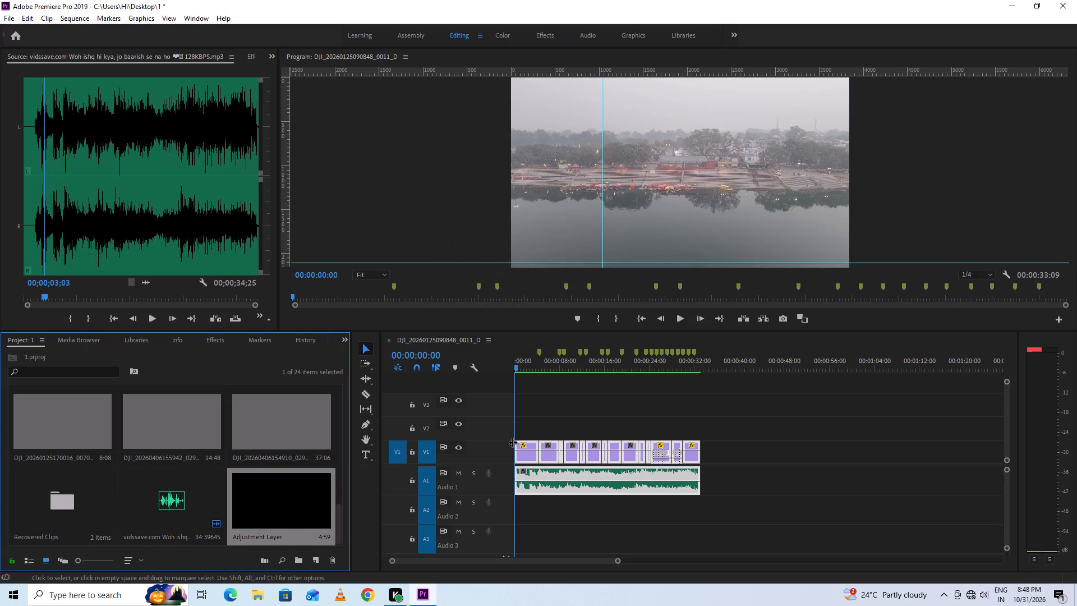
{"action": "left_click_drag", "start_coordinate": [270, 511], "coordinate": [615, 422]}
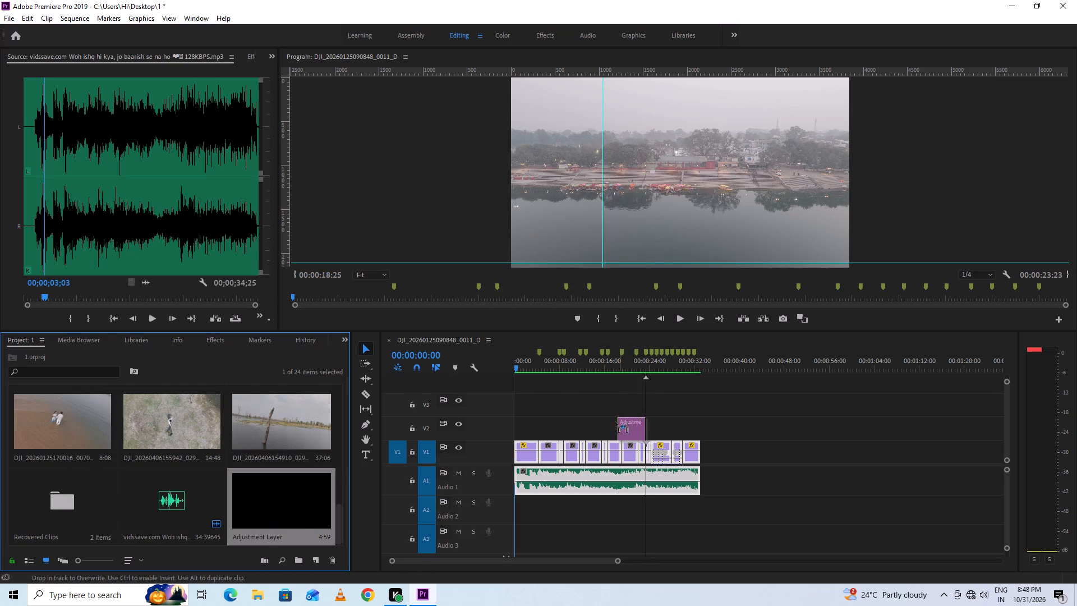
{"action": "left_click_drag", "start_coordinate": [615, 422], "coordinate": [497, 431]}
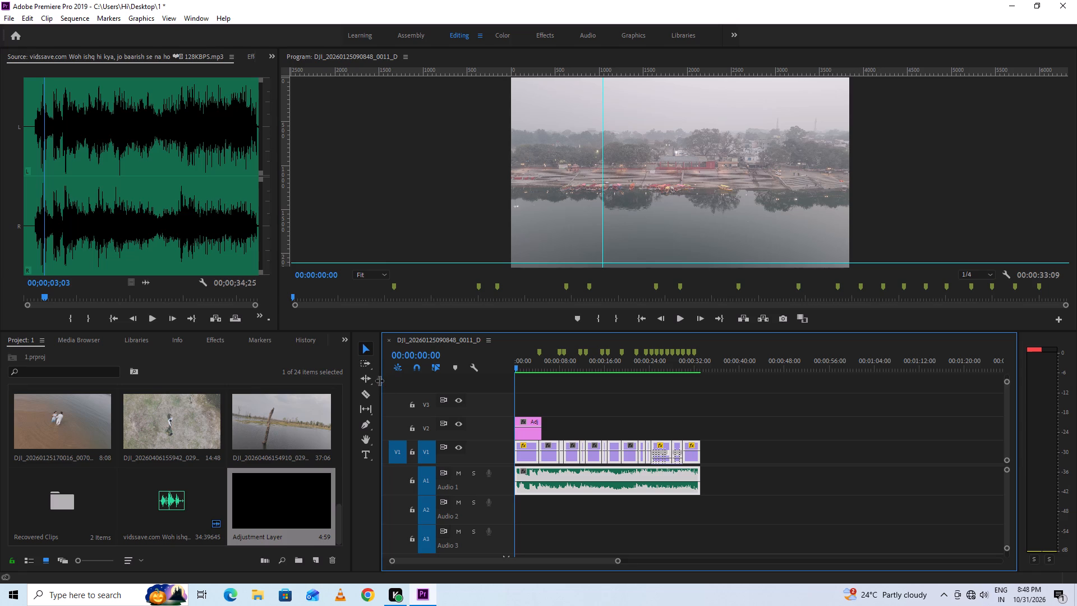
Enlarge the timeline area, then scrub and play the sequence to review the clips with the song.
{"action": "left_click_drag", "start_coordinate": [379, 380], "coordinate": [202, 406]}
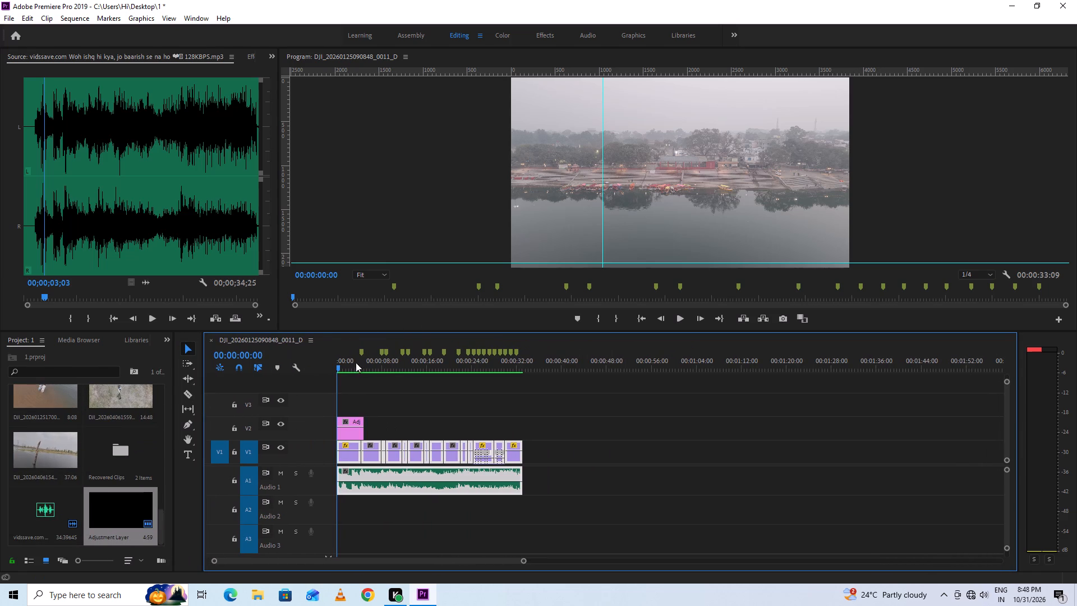
{"action": "left_click_drag", "start_coordinate": [344, 366], "coordinate": [408, 365]}
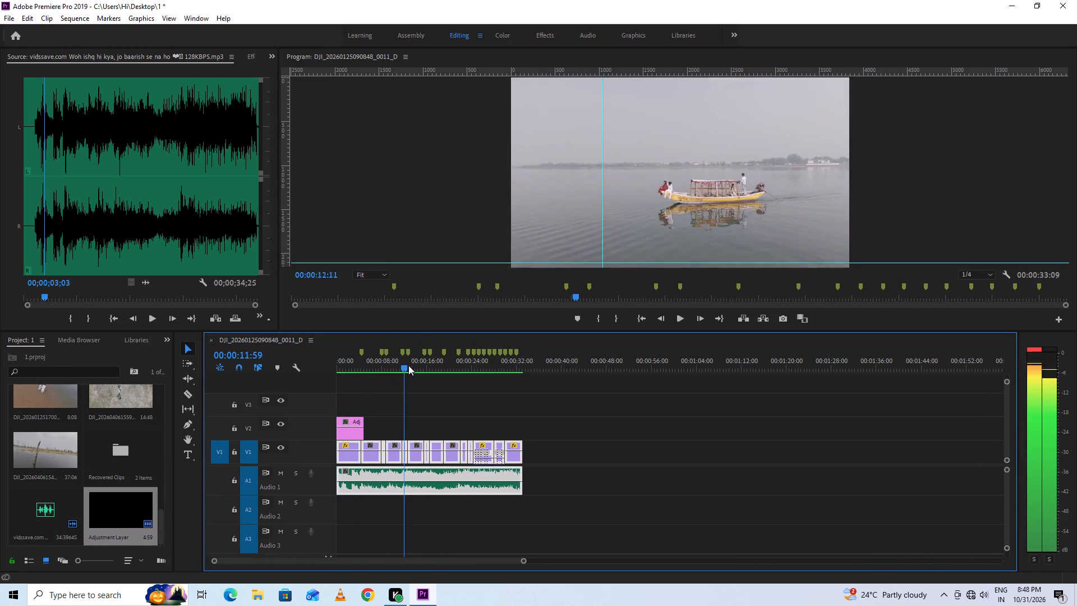
{"action": "left_click_drag", "start_coordinate": [408, 365], "coordinate": [490, 363]}
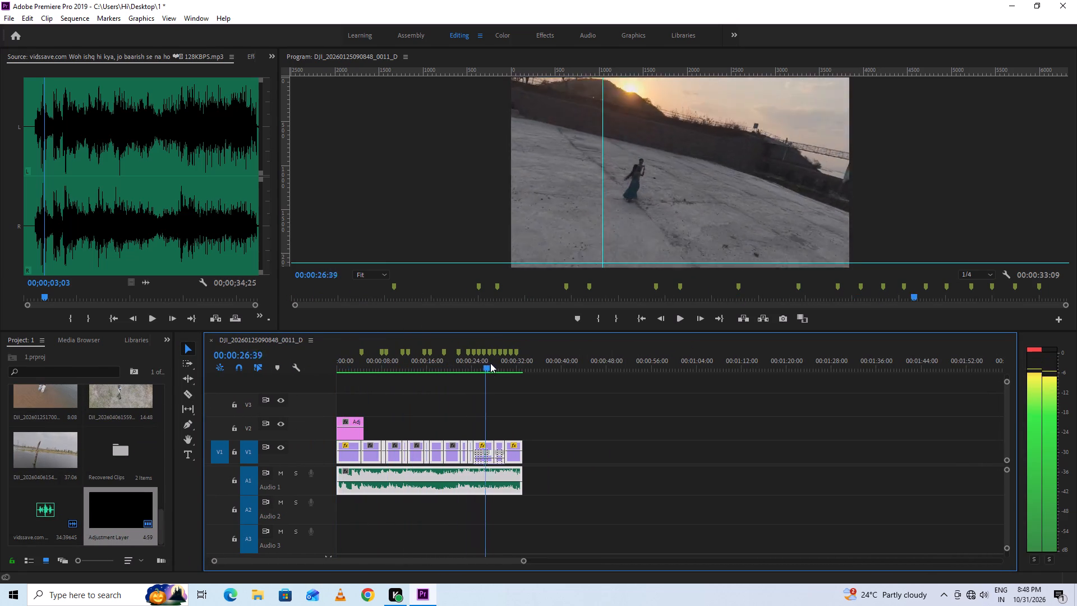
{"action": "left_click_drag", "start_coordinate": [490, 363], "coordinate": [532, 364]}
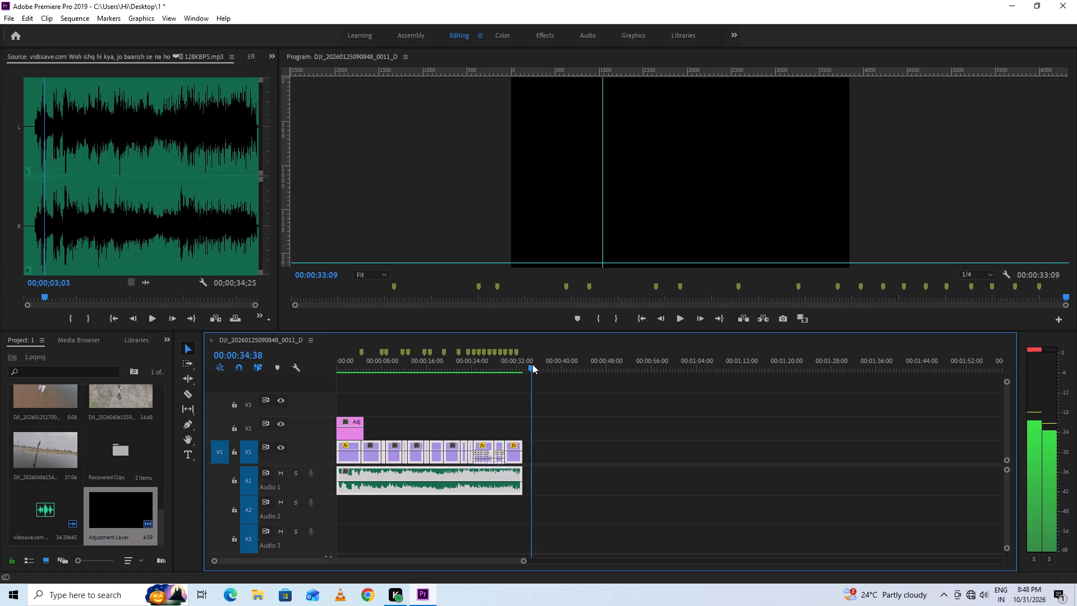
{"action": "left_click_drag", "start_coordinate": [532, 364], "coordinate": [459, 365]}
{"action": "key", "text": "space"}
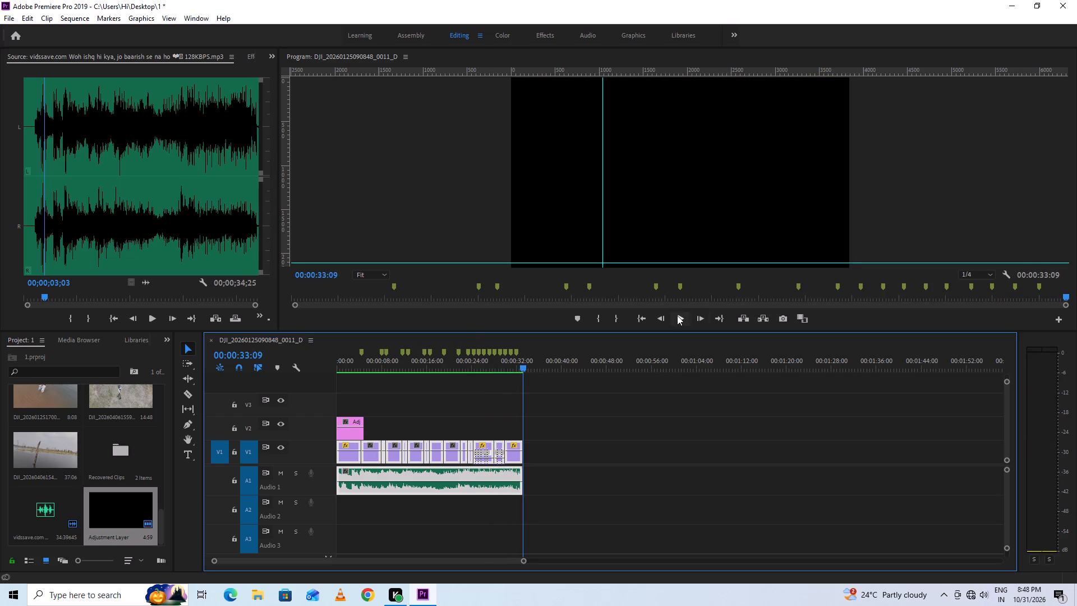
{"action": "left_click", "coordinate": [677, 315]}
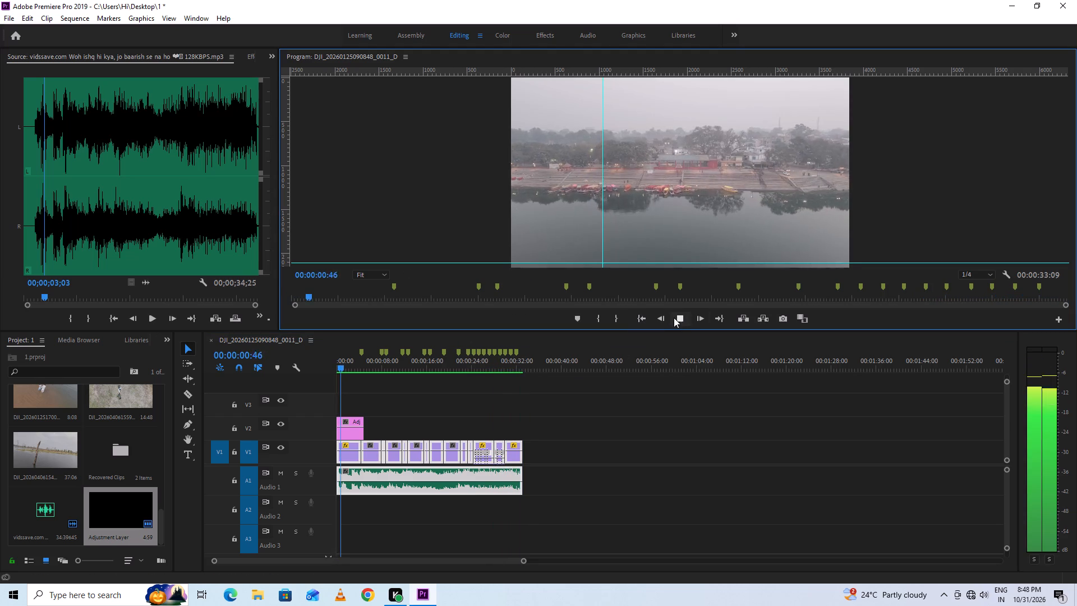
{"action": "left_click", "coordinate": [678, 316]}
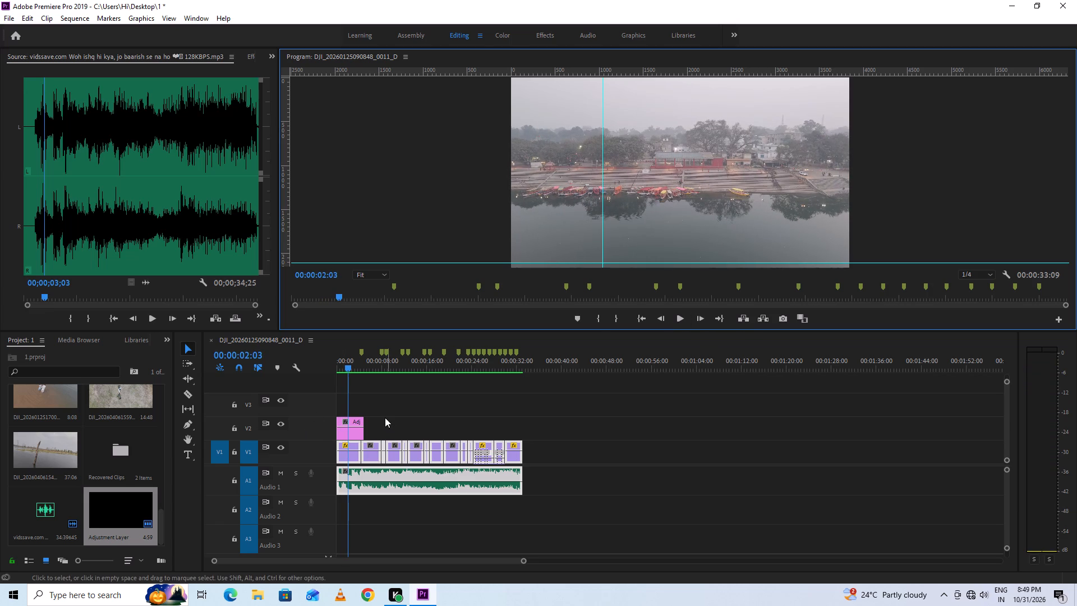
Extend the adjustment layer on V2 so it ends with the last video clip.
{"action": "left_click_drag", "start_coordinate": [363, 419], "coordinate": [488, 419]}
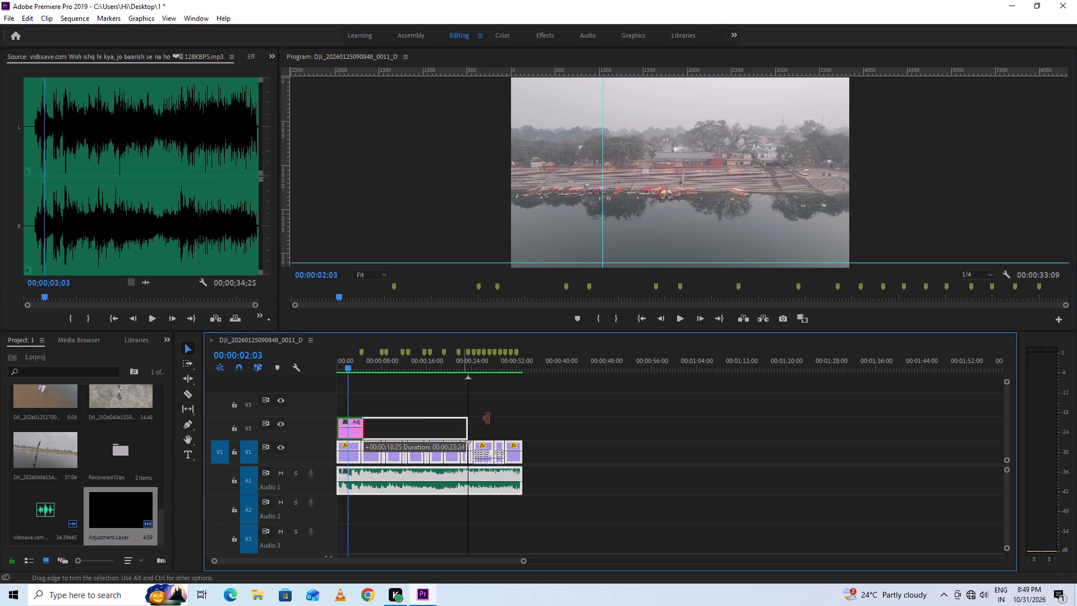
{"action": "left_click_drag", "start_coordinate": [488, 419], "coordinate": [524, 421]}
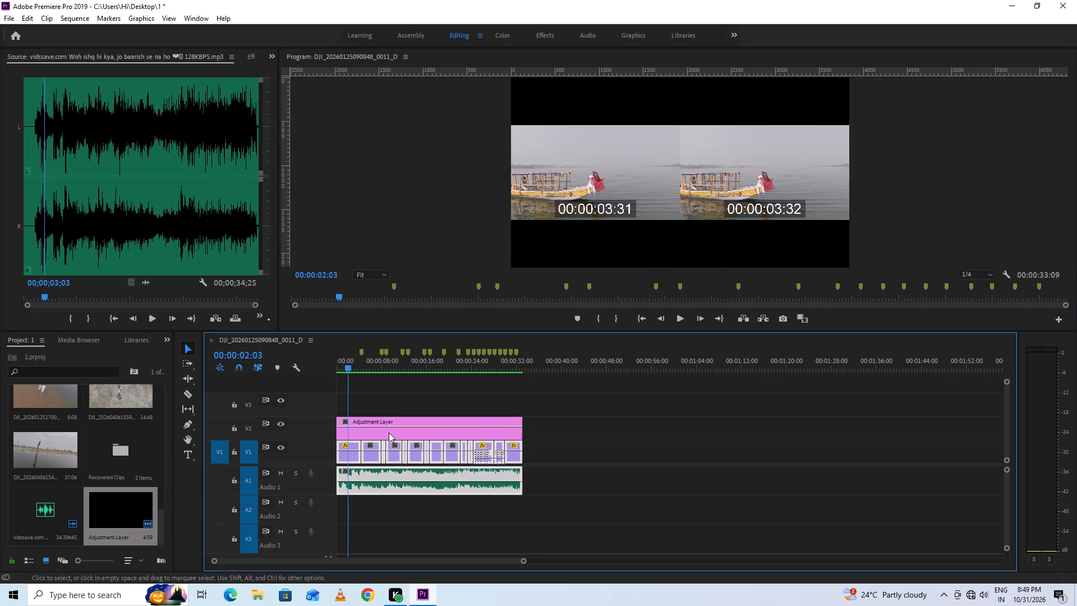
Switch to the Color workspace and review the opening clips by playing and scrubbing, ending back at the sequence start.
{"action": "left_click", "coordinate": [502, 34]}
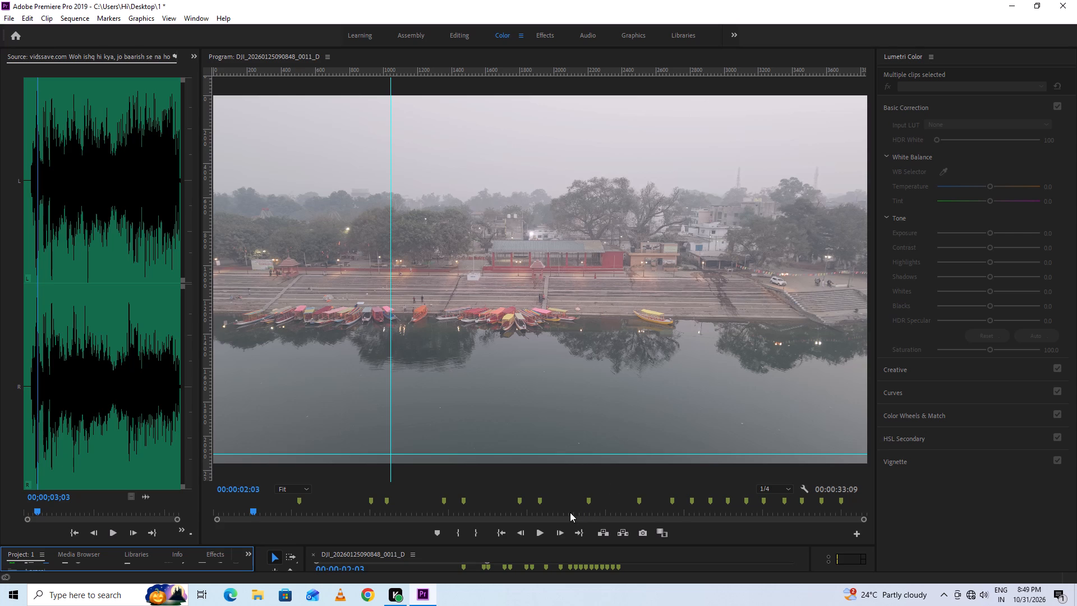
{"action": "left_click", "coordinate": [539, 531]}
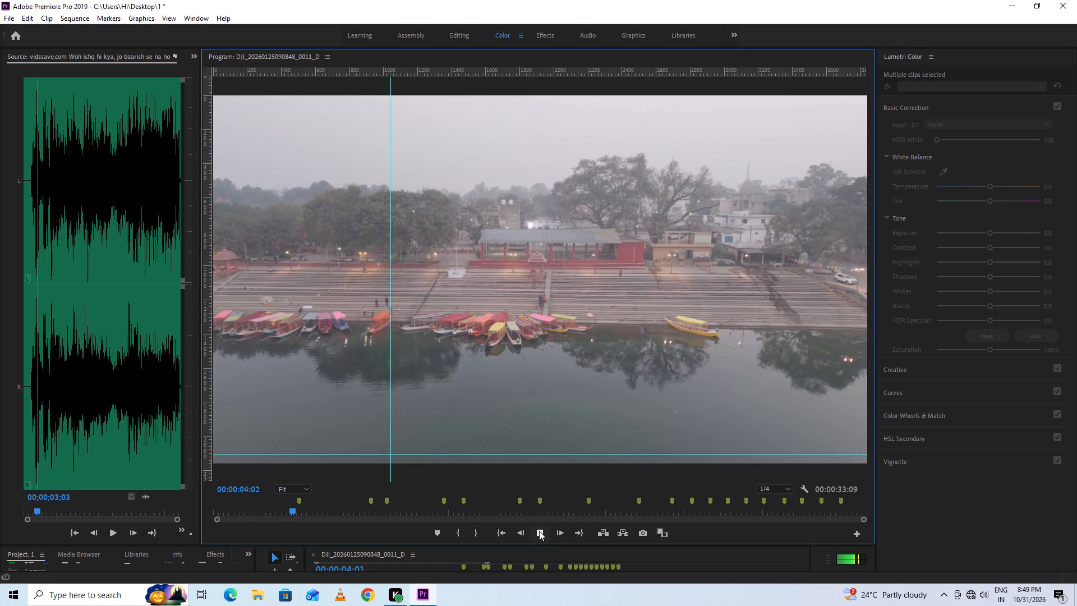
{"action": "left_click", "coordinate": [538, 532]}
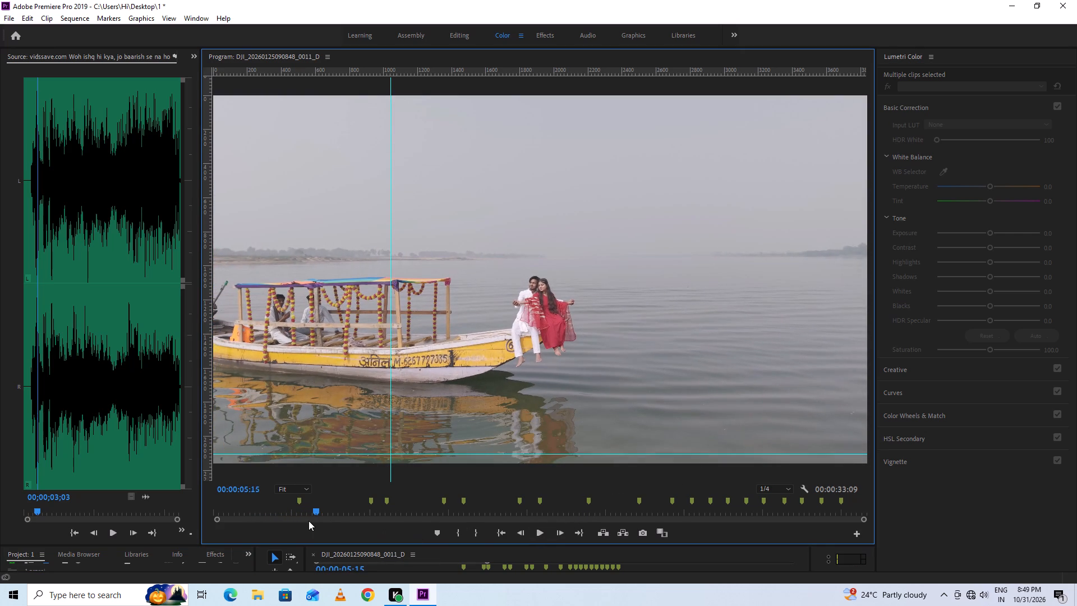
{"action": "left_click_drag", "start_coordinate": [305, 511], "coordinate": [218, 509]}
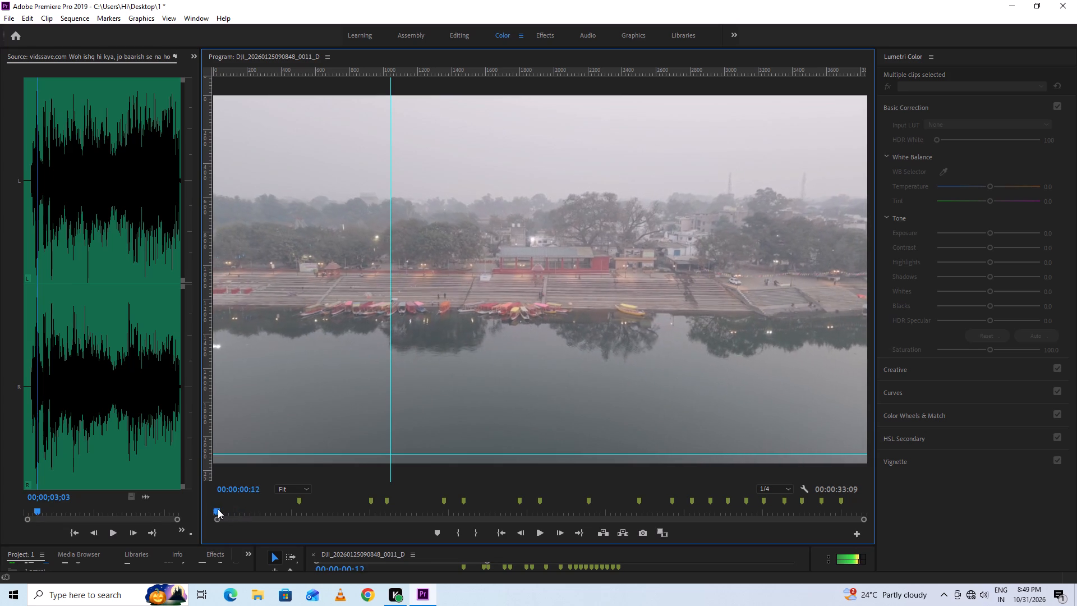
{"action": "left_click_drag", "start_coordinate": [218, 509], "coordinate": [231, 508]}
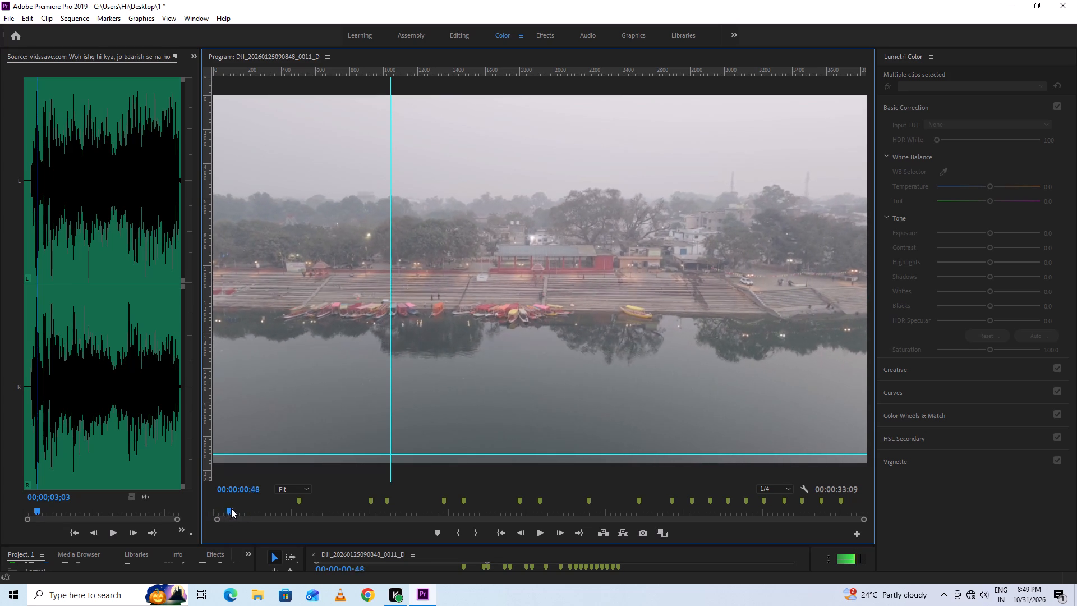
{"action": "left_click_drag", "start_coordinate": [231, 508], "coordinate": [310, 507]}
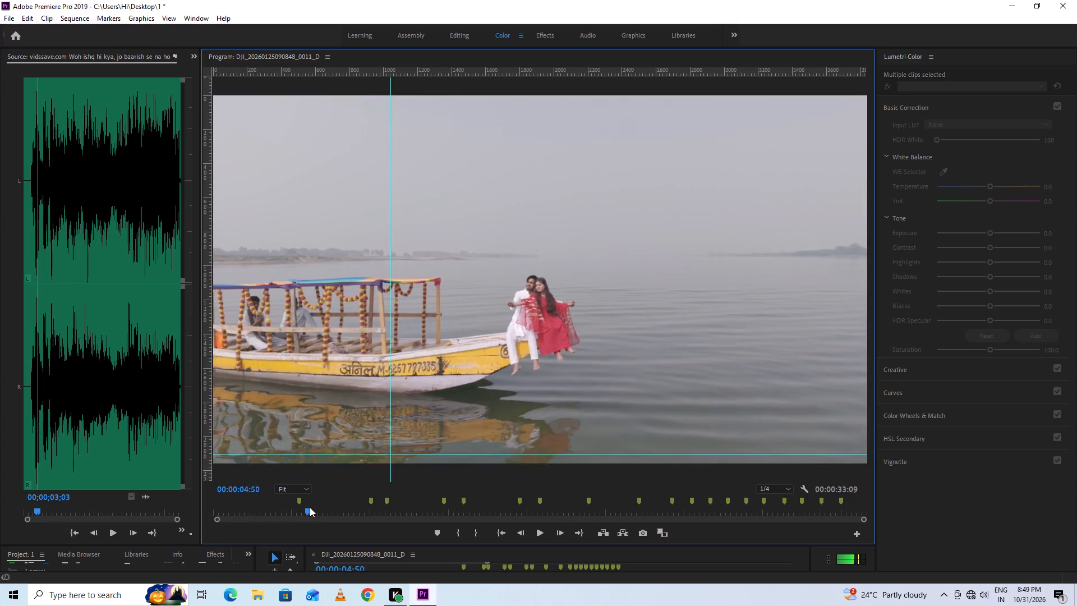
{"action": "left_click_drag", "start_coordinate": [310, 507], "coordinate": [178, 509]}
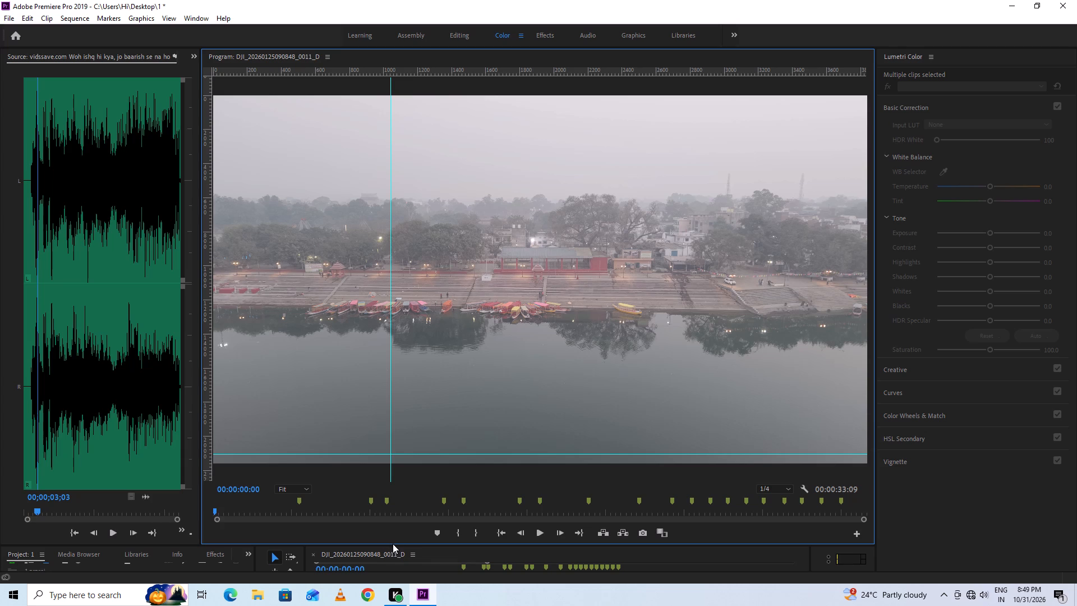
Enlarge the timeline area below the program preview and narrow the editing tools beside it to a single column.
{"action": "left_click_drag", "start_coordinate": [393, 545], "coordinate": [491, 451]}
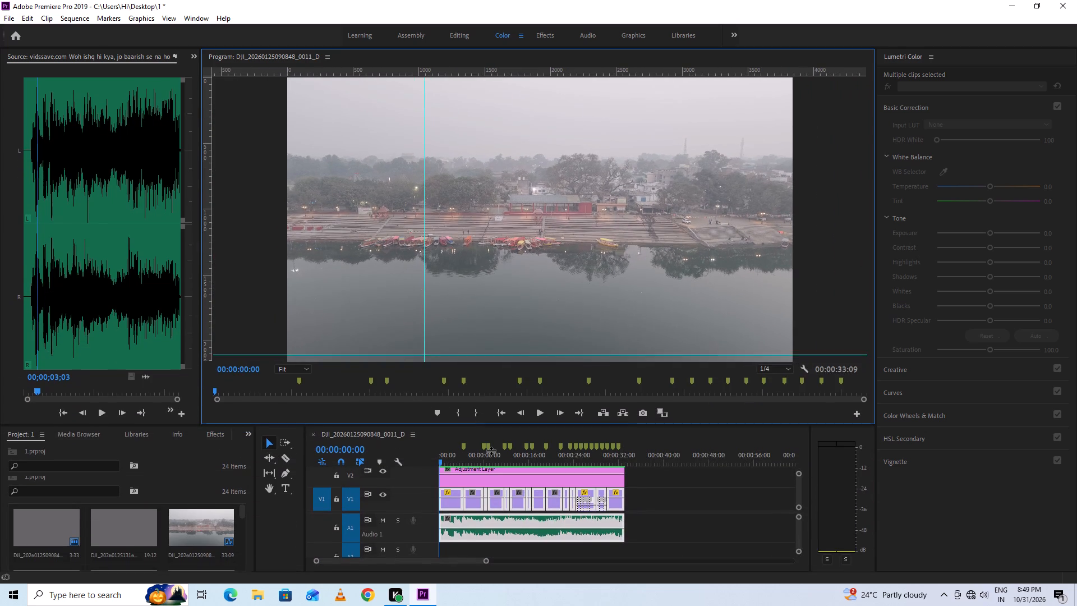
{"action": "left_click_drag", "start_coordinate": [491, 451], "coordinate": [491, 438]}
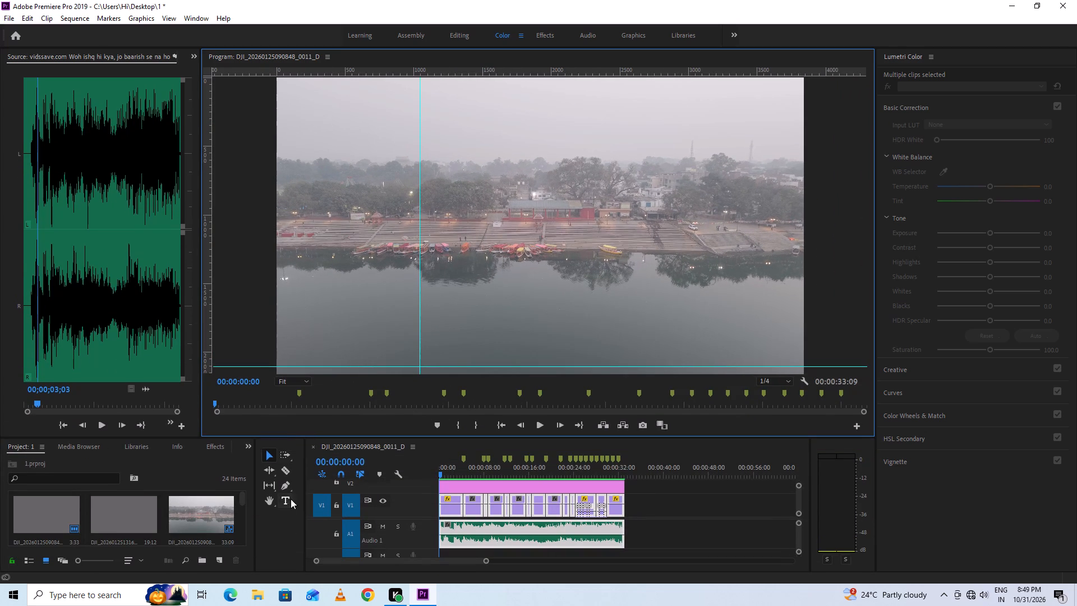
{"action": "left_click_drag", "start_coordinate": [303, 500], "coordinate": [297, 500]}
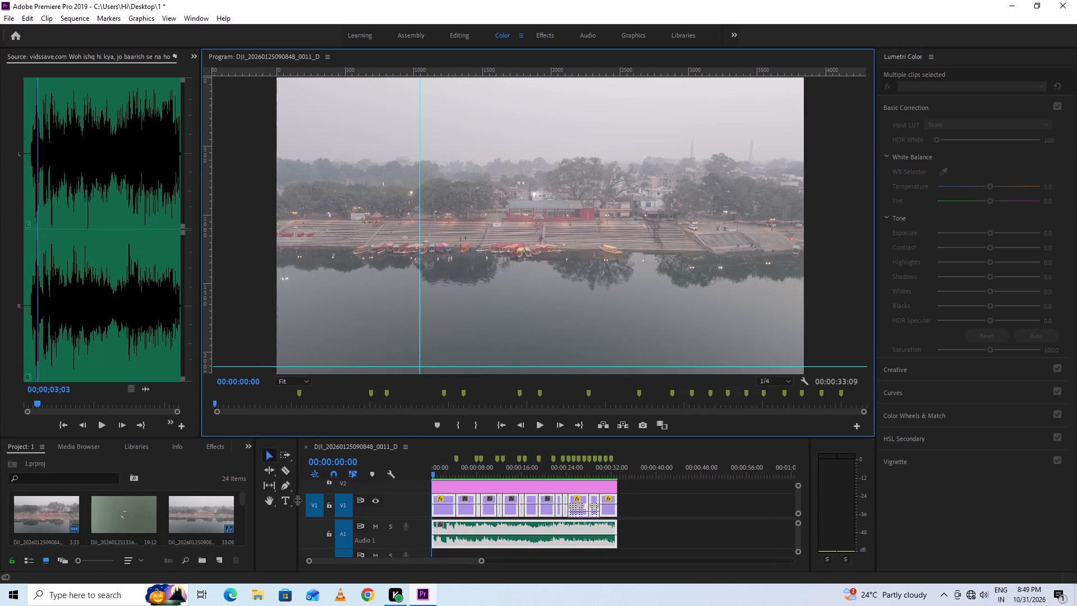
{"action": "left_click_drag", "start_coordinate": [297, 500], "coordinate": [282, 501]}
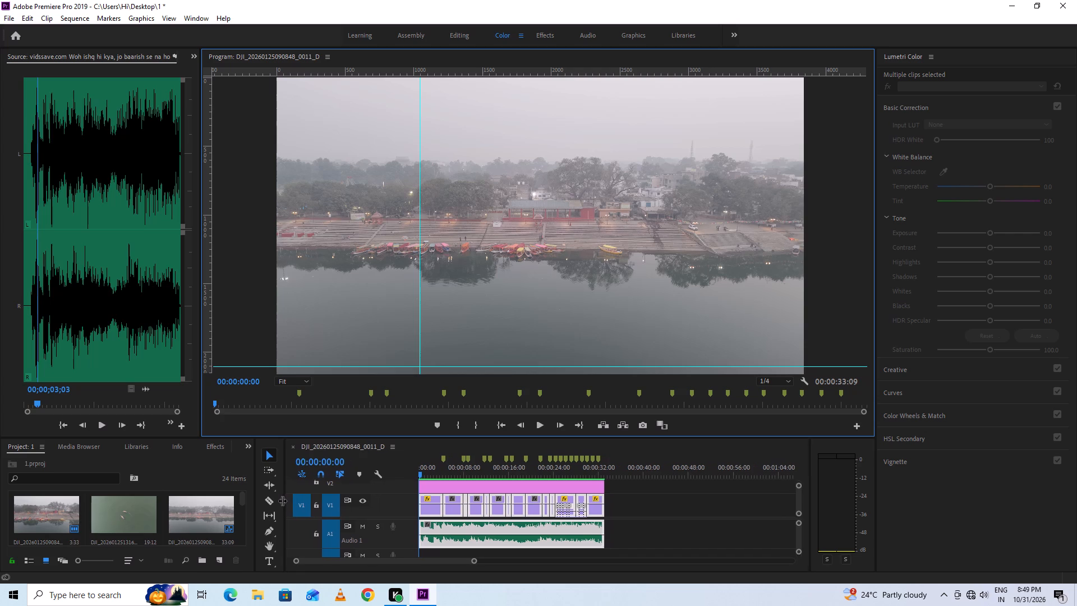
{"action": "left_click_drag", "start_coordinate": [282, 501], "coordinate": [279, 501]}
Add a text graphic reading "wo" in the sky of the opening riverside shot at the sequence start.
{"action": "left_click", "coordinate": [263, 559]}
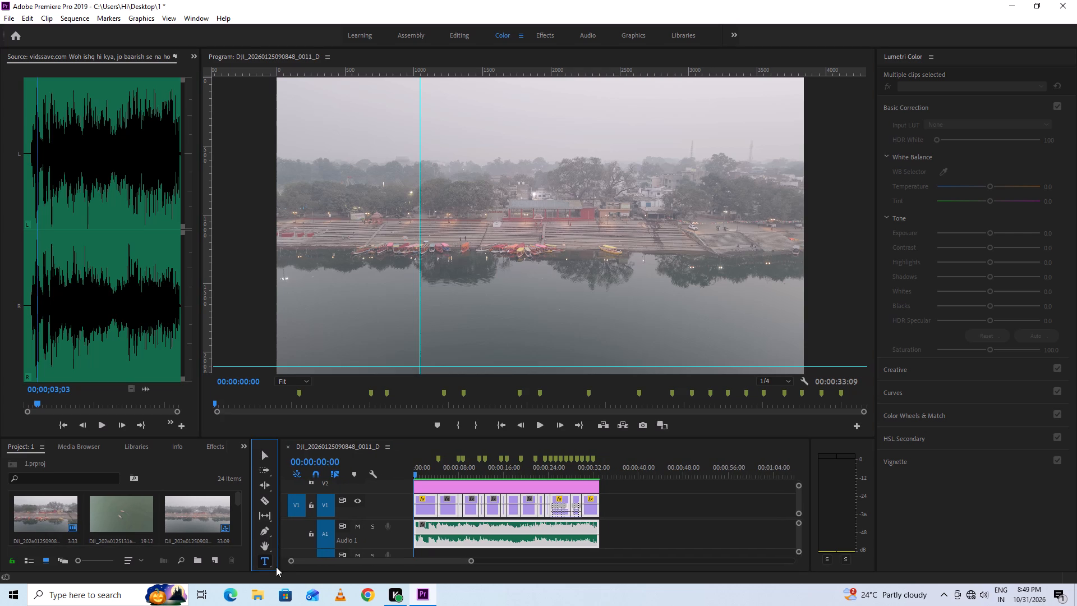
{"action": "left_click", "coordinate": [297, 115]}
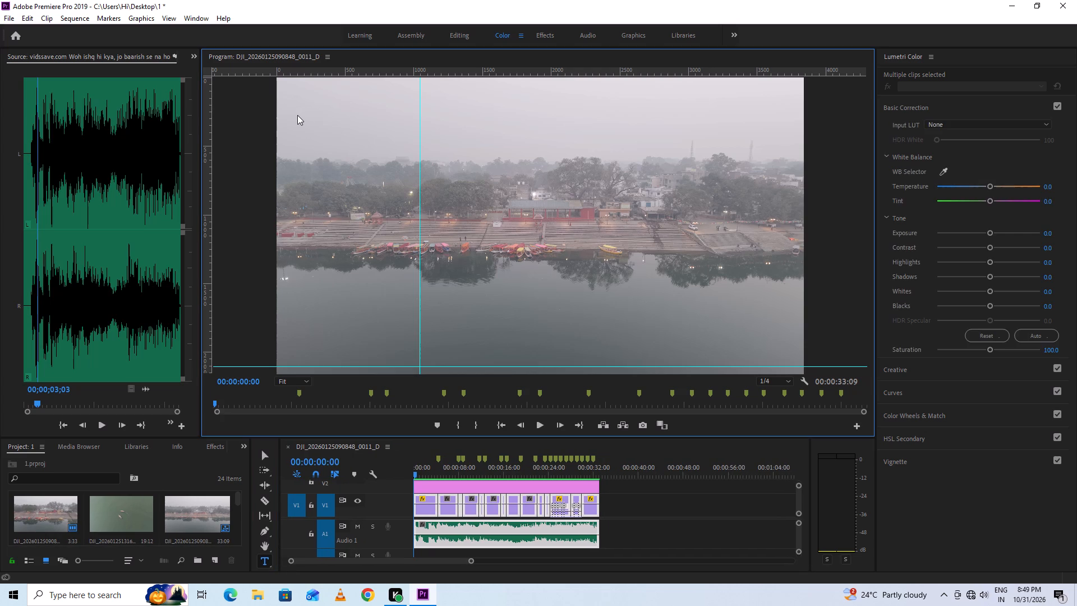
{"action": "type", "text": "wo"}
{"action": "key", "text": "space"}
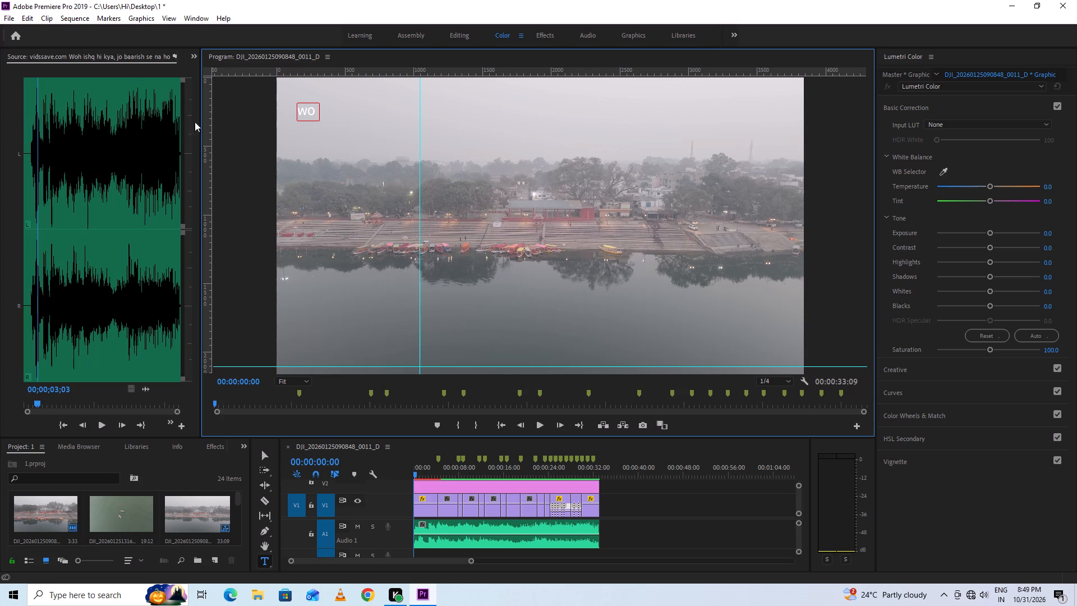
Move the "wo" text to the upper centre of the frame, at about 1757, 371.
{"action": "left_click", "coordinate": [265, 456]}
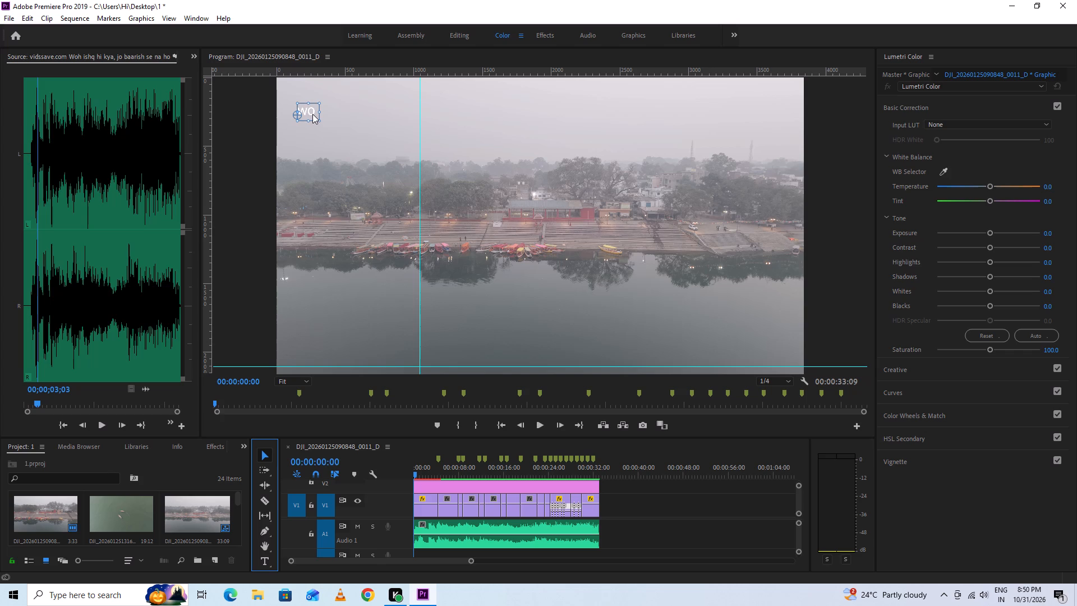
{"action": "left_click_drag", "start_coordinate": [312, 114], "coordinate": [500, 126]}
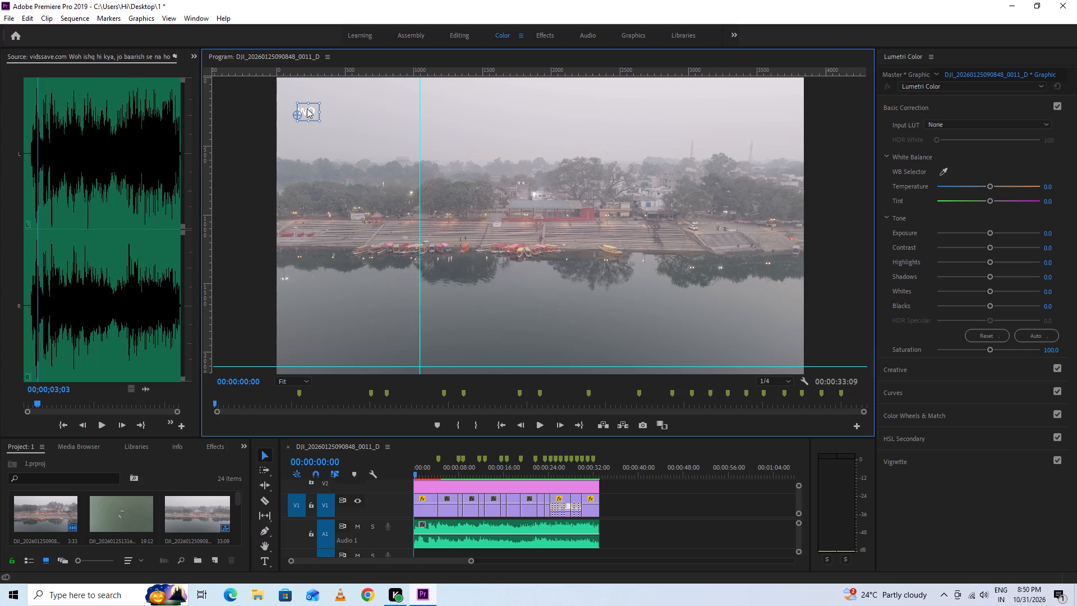
{"action": "left_click_drag", "start_coordinate": [307, 109], "coordinate": [521, 134]}
{"action": "left_click_drag", "start_coordinate": [496, 123], "coordinate": [529, 125]}
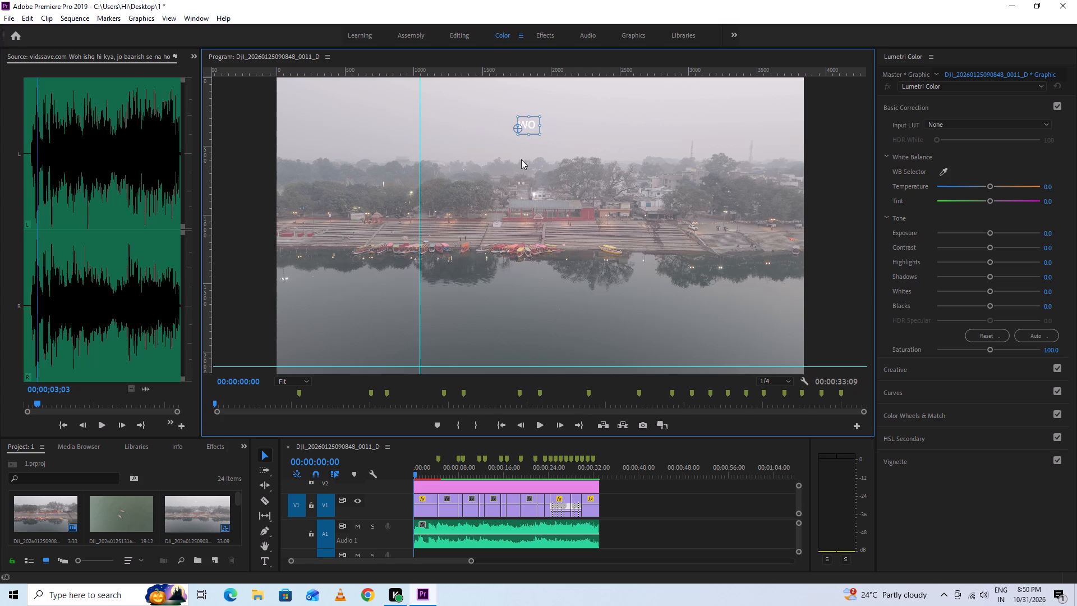
{"action": "left_click", "coordinate": [521, 162]}
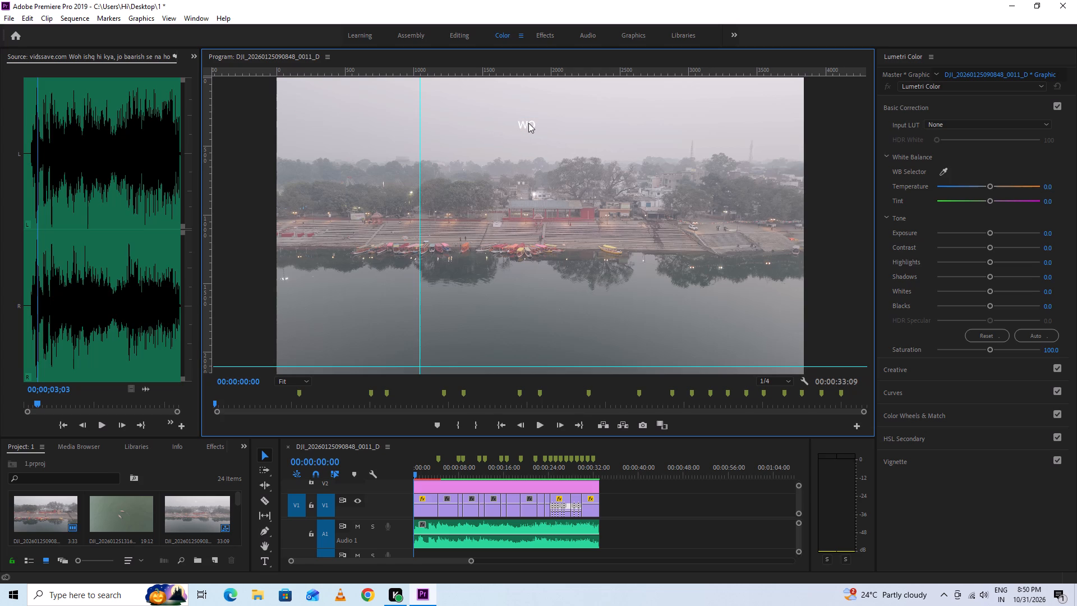
Select the whole "wo" text and show its source text, appearance and transform properties in a widened Effect Controls area.
{"action": "left_click", "coordinate": [528, 123]}
{"action": "triple_click", "coordinate": [530, 125]}
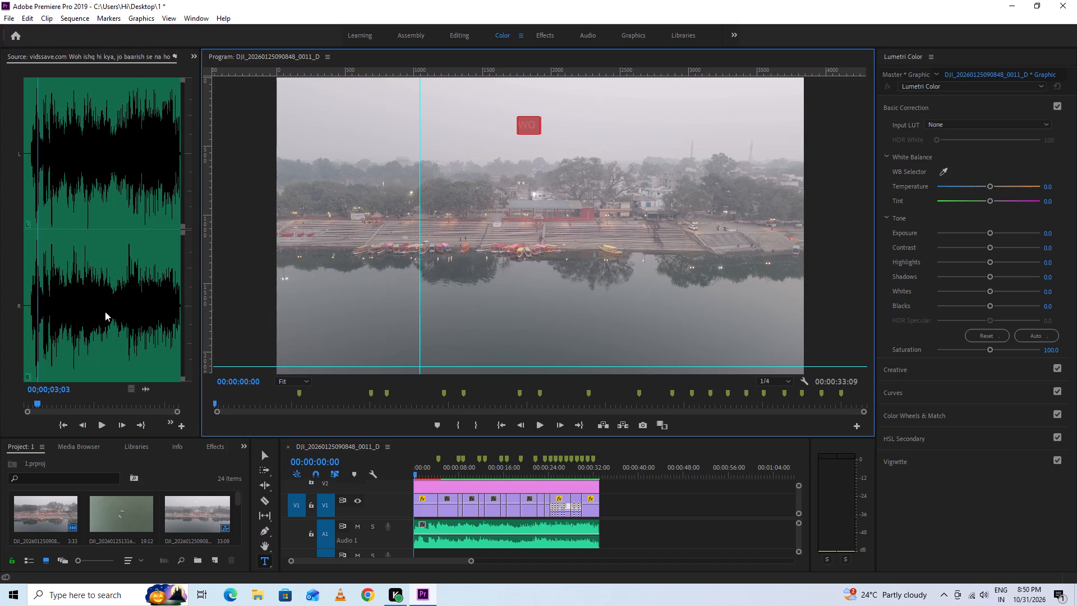
{"action": "scroll", "coordinate": [119, 126], "scroll_direction": "down", "scroll_amount": 1}
{"action": "scroll", "coordinate": [111, 98], "scroll_direction": "up", "scroll_amount": 1}
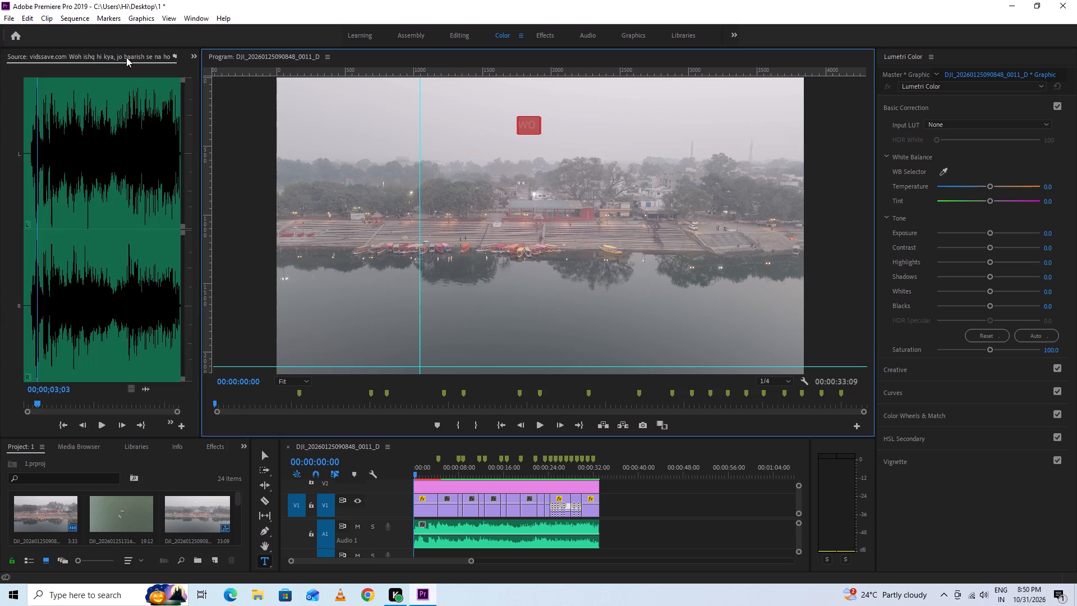
{"action": "scroll", "coordinate": [126, 57], "scroll_direction": "down", "scroll_amount": 2}
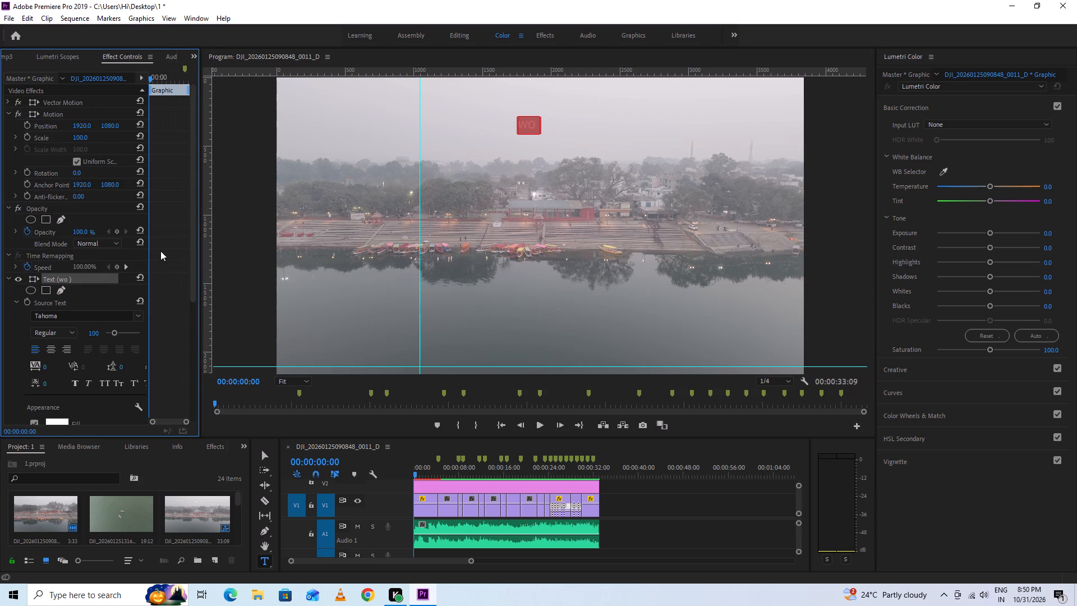
{"action": "scroll", "coordinate": [160, 251], "scroll_direction": "down", "scroll_amount": 1}
{"action": "left_click_drag", "start_coordinate": [199, 244], "coordinate": [283, 256]}
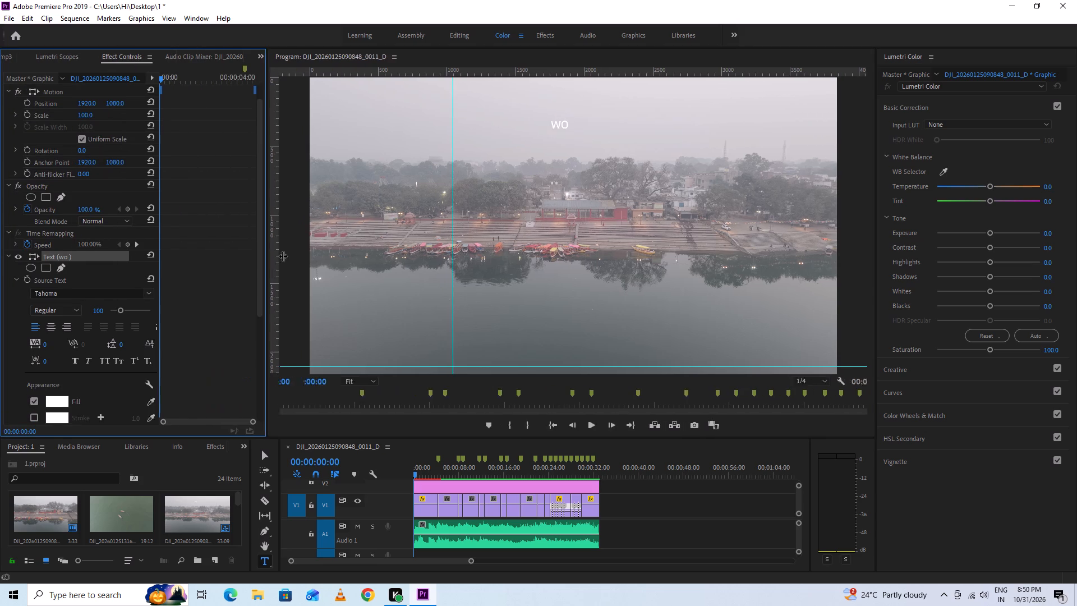
{"action": "left_click_drag", "start_coordinate": [283, 256], "coordinate": [343, 249]}
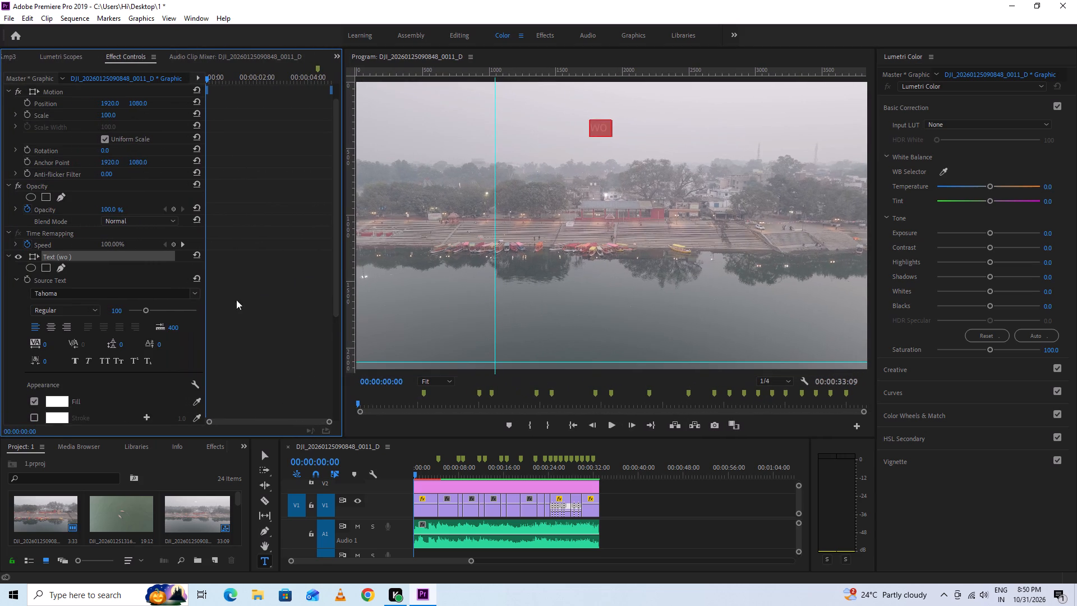
{"action": "left_click_drag", "start_coordinate": [203, 293], "coordinate": [280, 293]}
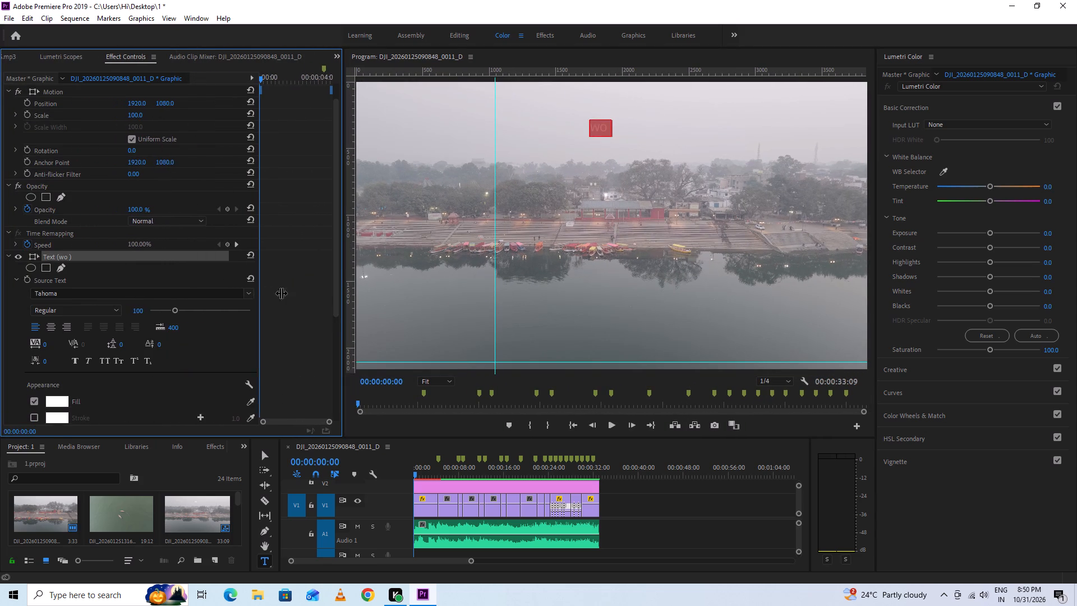
{"action": "left_click_drag", "start_coordinate": [280, 293], "coordinate": [316, 293]}
{"action": "scroll", "coordinate": [190, 384], "scroll_direction": "down", "scroll_amount": 6}
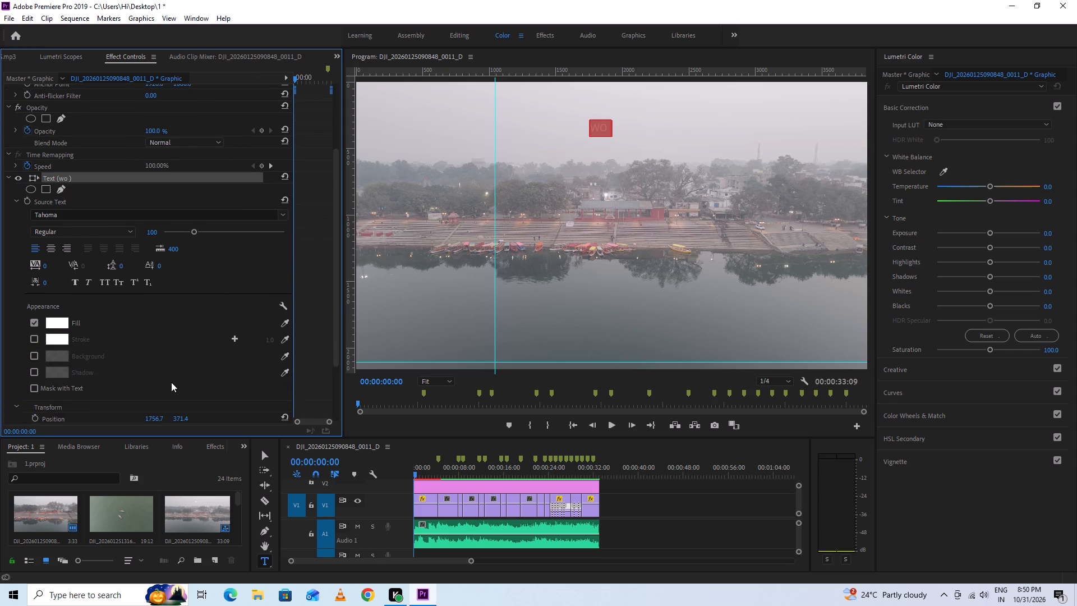
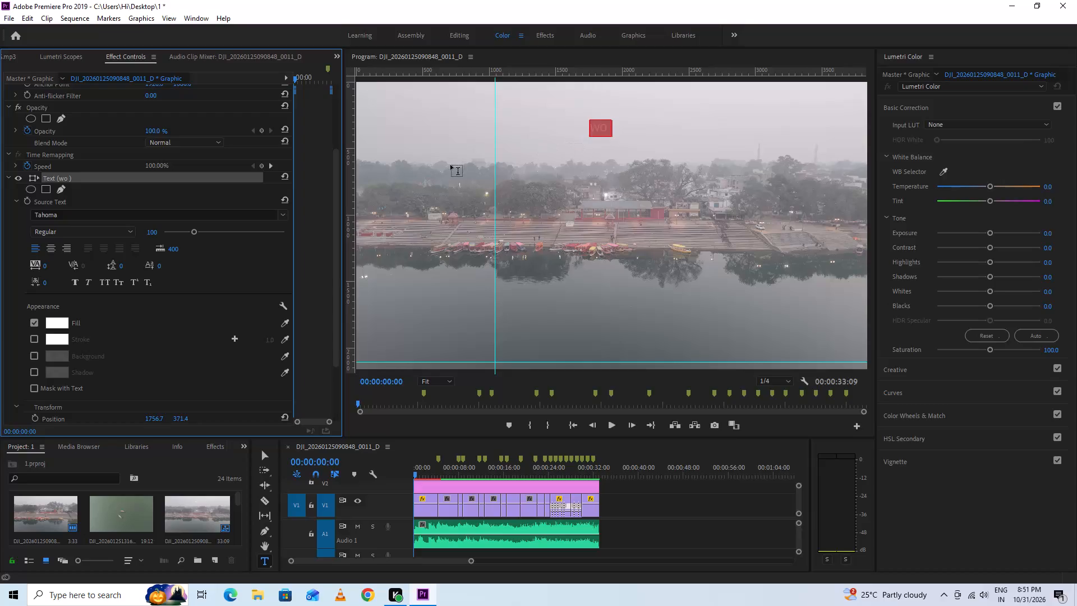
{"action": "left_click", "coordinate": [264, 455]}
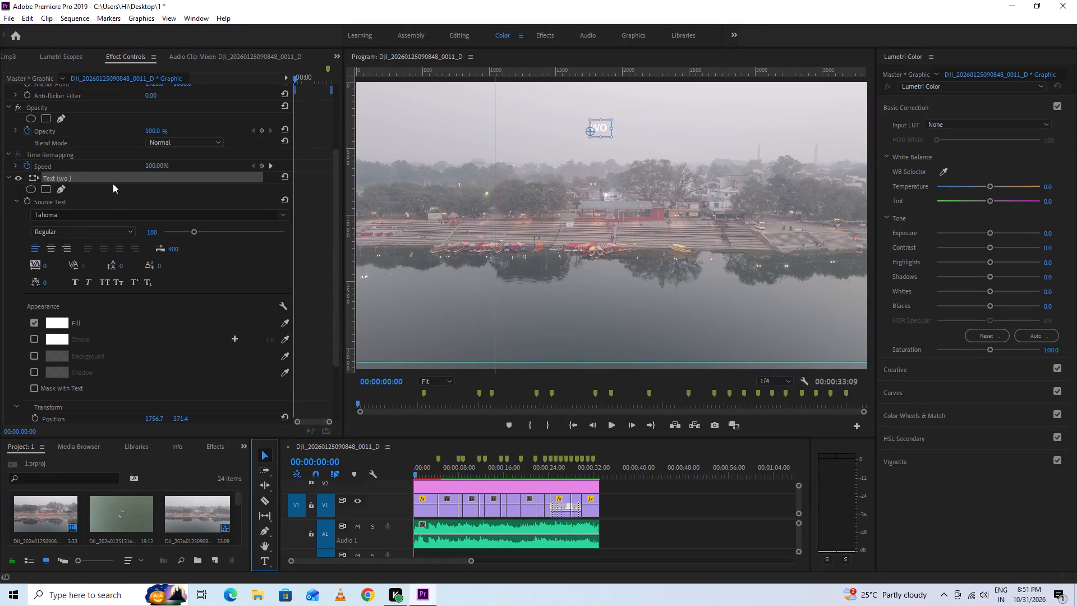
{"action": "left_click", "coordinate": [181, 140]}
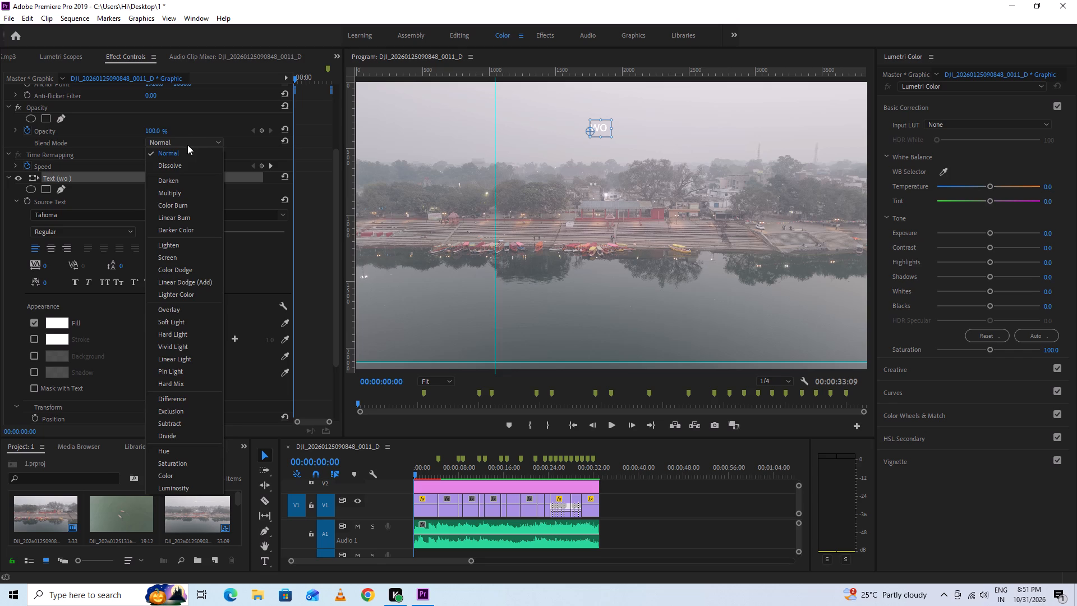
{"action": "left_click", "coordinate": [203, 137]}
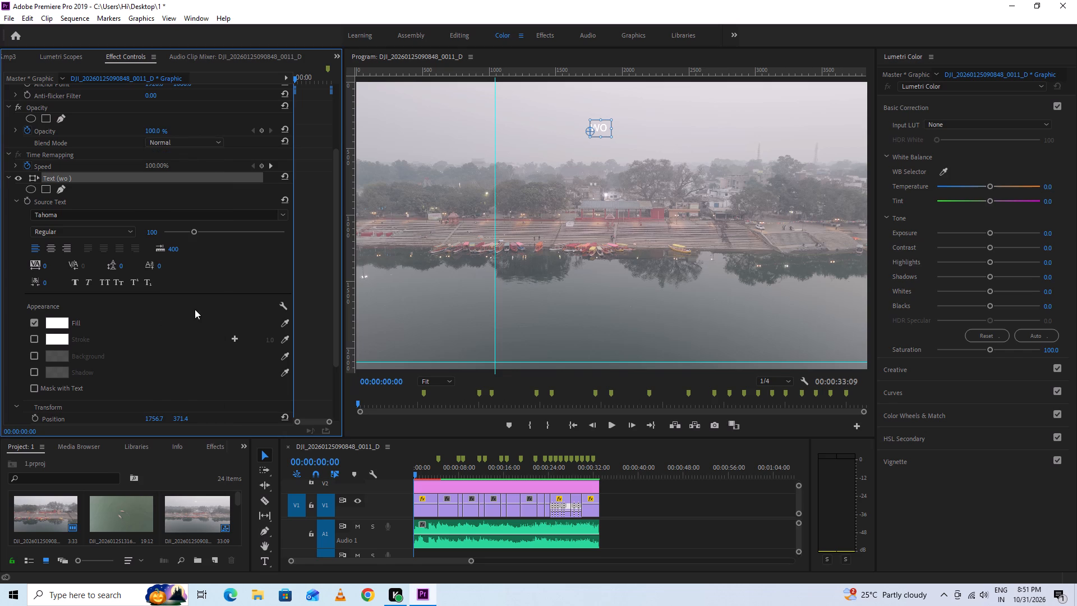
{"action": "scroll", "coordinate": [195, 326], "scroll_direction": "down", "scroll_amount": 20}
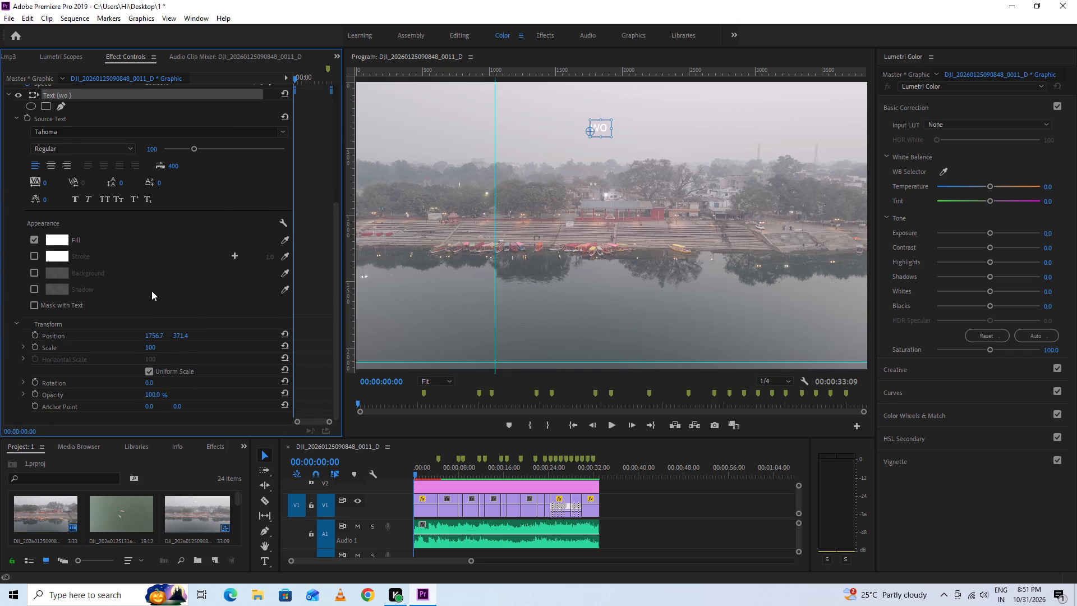
Enlarge the timeline area to show the V3 track and select the whole text of its "wo" graphic.
{"action": "triple_click", "coordinate": [604, 130]}
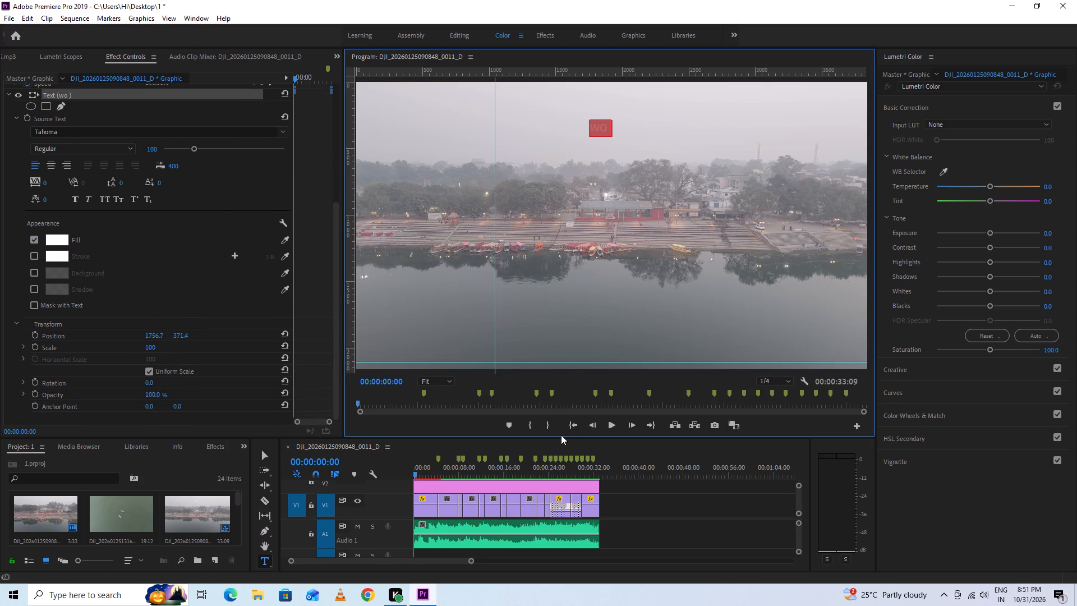
{"action": "left_click_drag", "start_coordinate": [563, 437], "coordinate": [564, 366]}
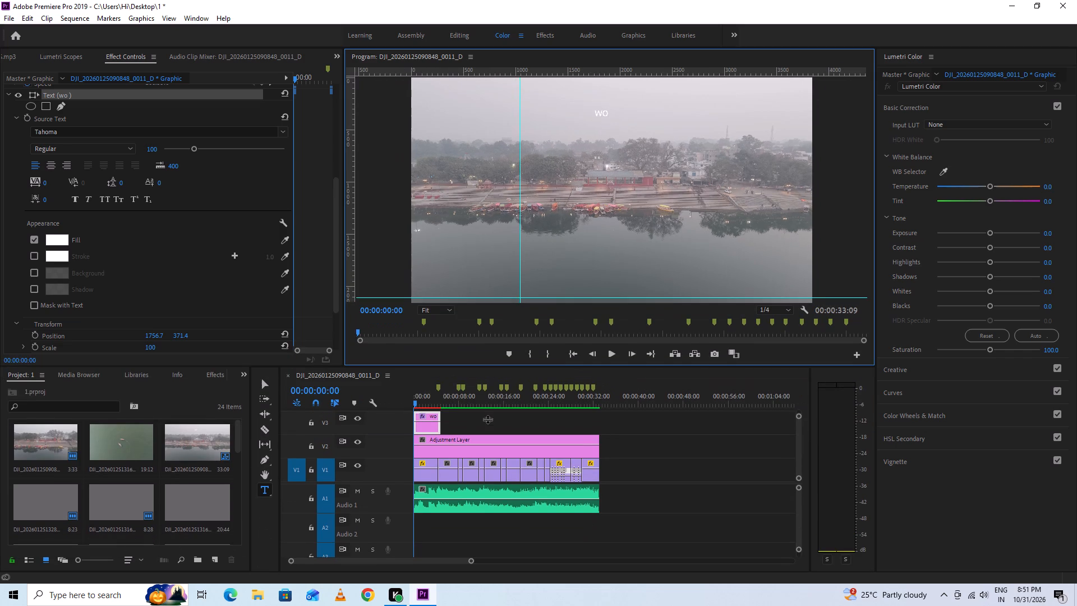
{"action": "triple_click", "coordinate": [432, 425]}
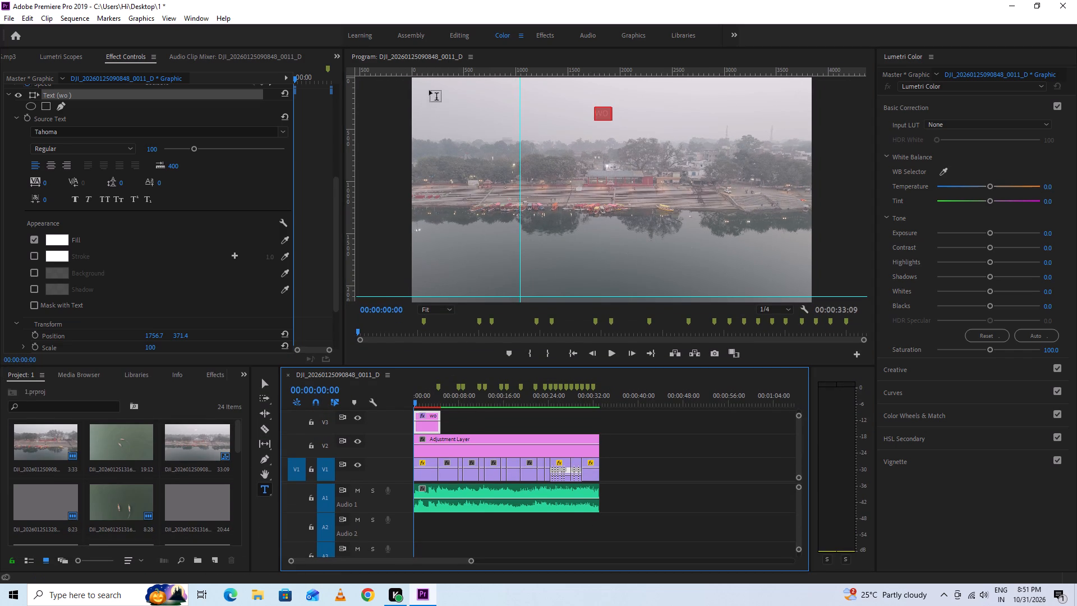
Switch to the Editing workspace and show the "wo" text's appearance and transform properties in Effect Controls with a widened property column.
{"action": "left_click", "coordinate": [456, 33]}
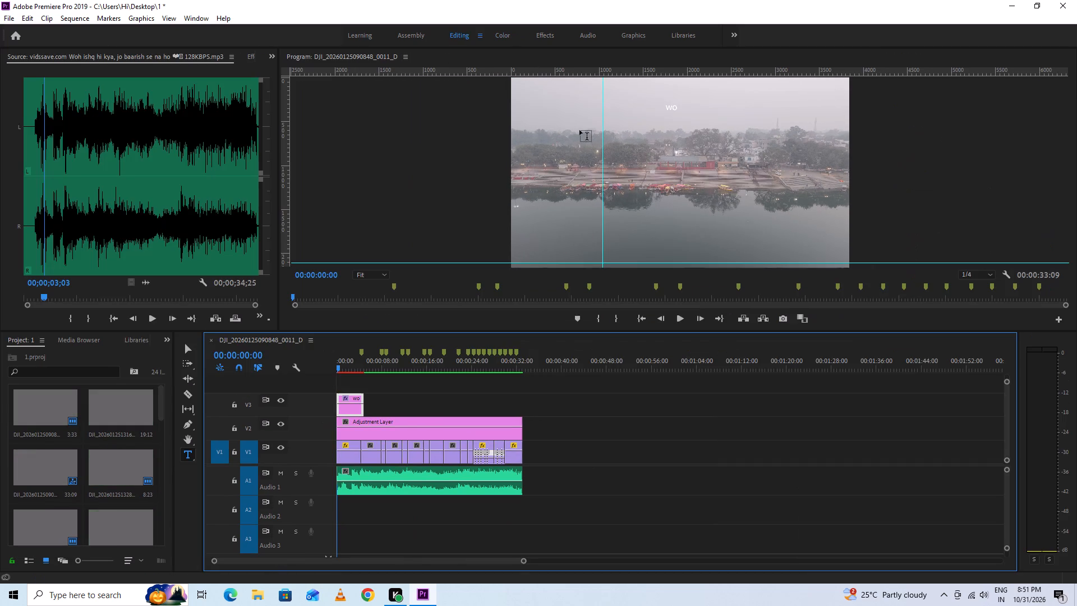
{"action": "scroll", "coordinate": [178, 53], "scroll_direction": "down", "scroll_amount": 2}
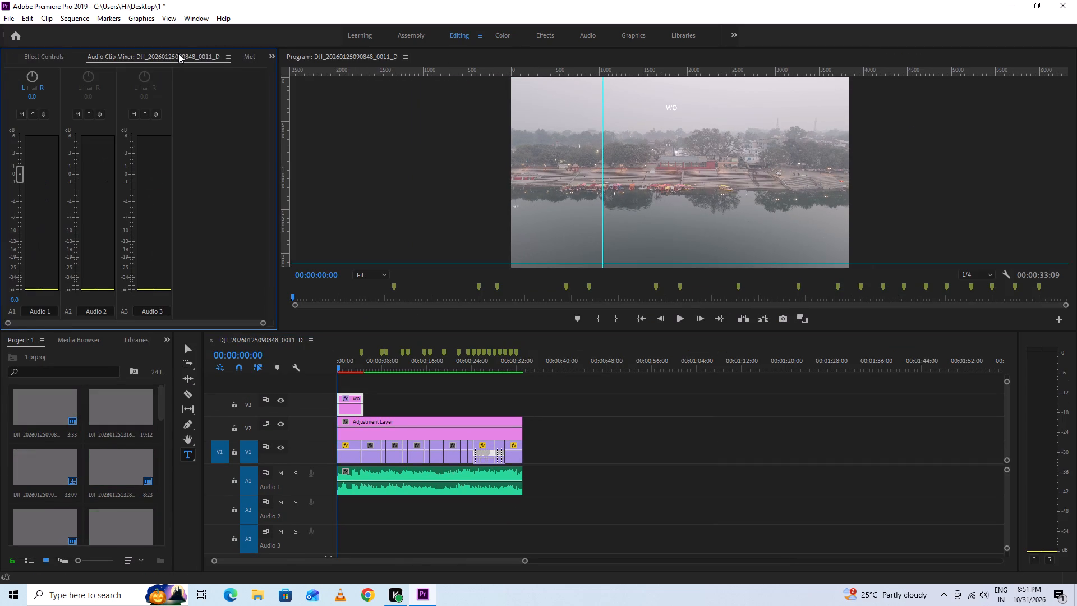
{"action": "scroll", "coordinate": [178, 53], "scroll_direction": "up", "scroll_amount": 1}
{"action": "scroll", "coordinate": [198, 142], "scroll_direction": "down", "scroll_amount": 5}
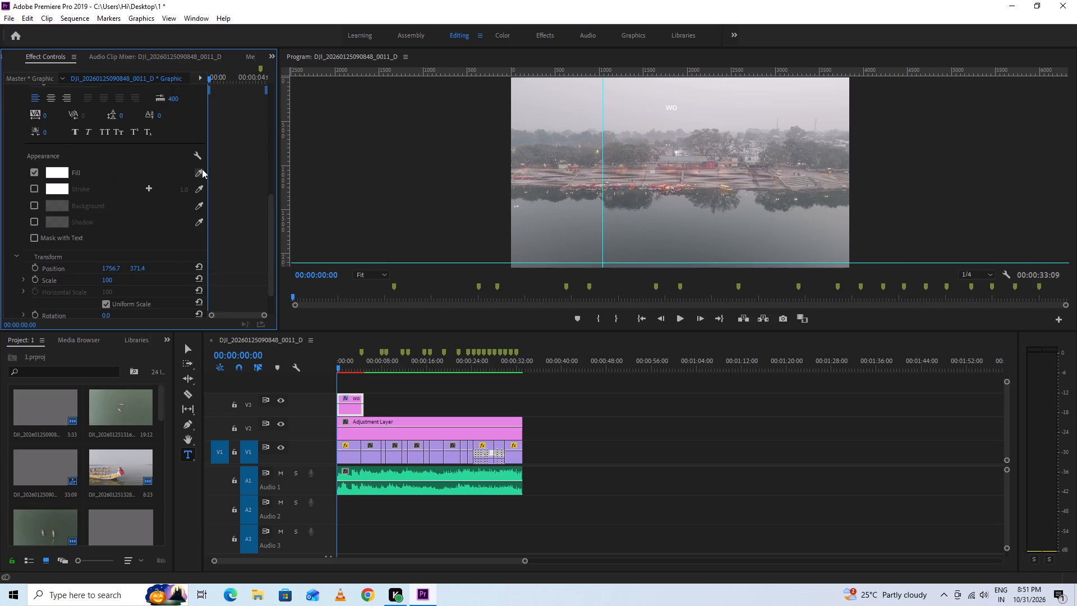
{"action": "left_click_drag", "start_coordinate": [207, 169], "coordinate": [297, 176]}
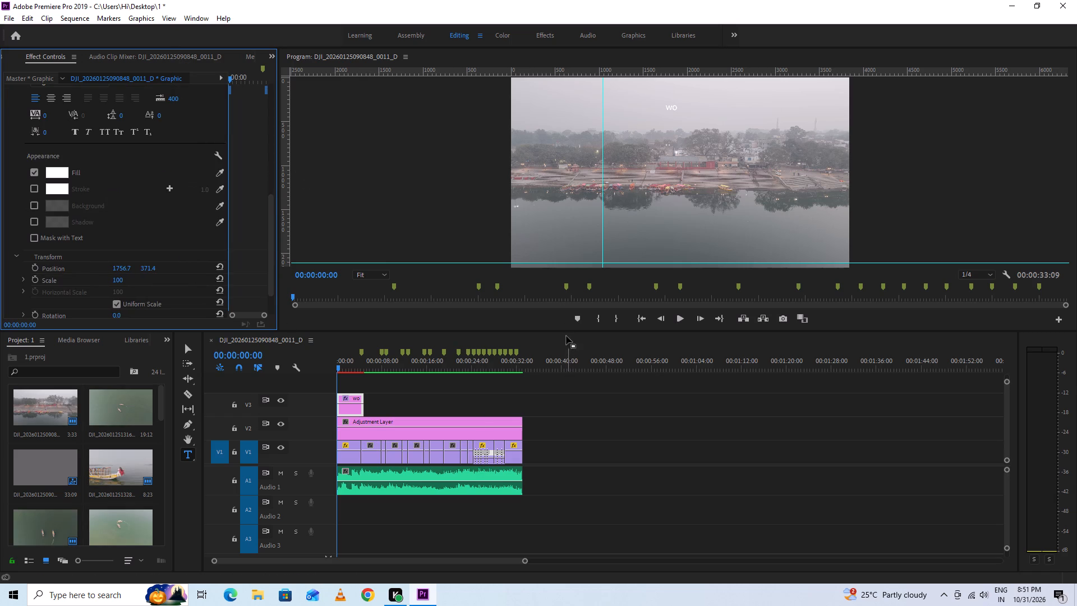
Make the program preview and Effect Controls area taller by shrinking the timeline area below them.
{"action": "left_click_drag", "start_coordinate": [567, 331], "coordinate": [572, 379]}
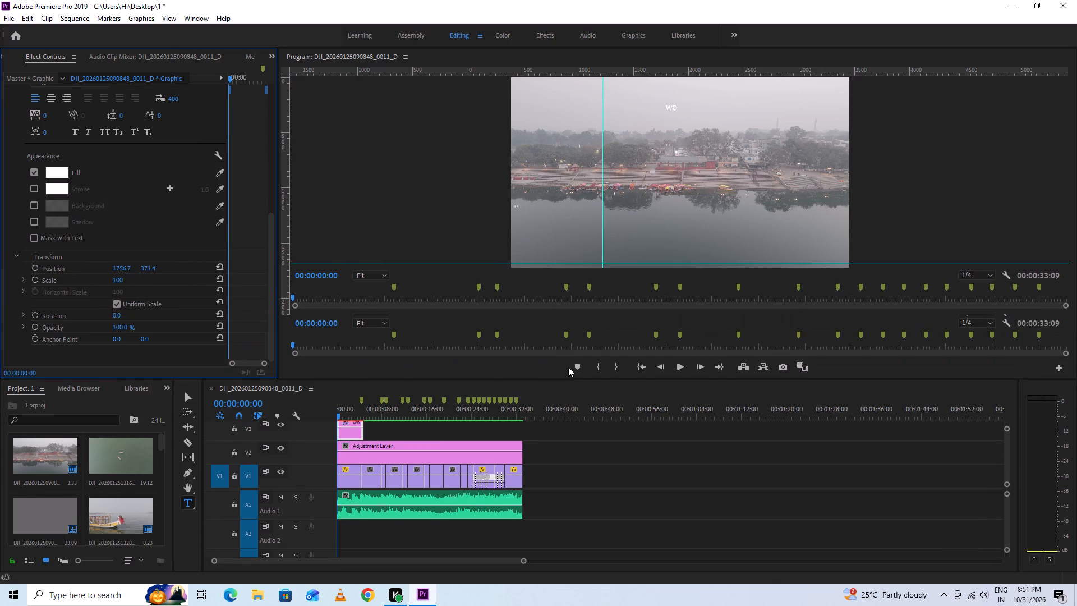
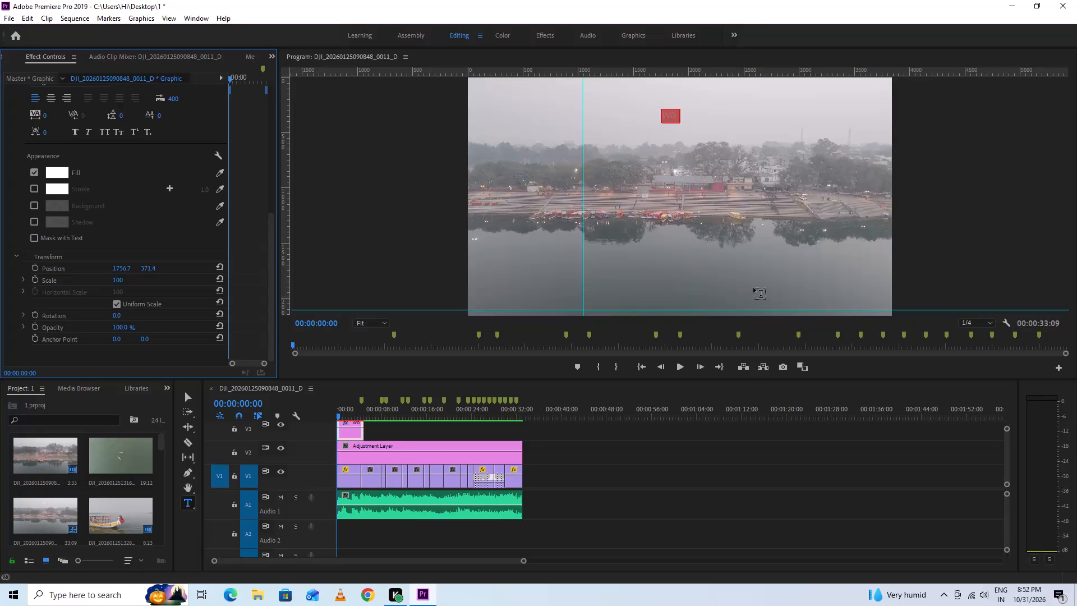
Play the sequence from its beginning to preview the "wo" text over the drone footage.
{"action": "key", "text": "space"}
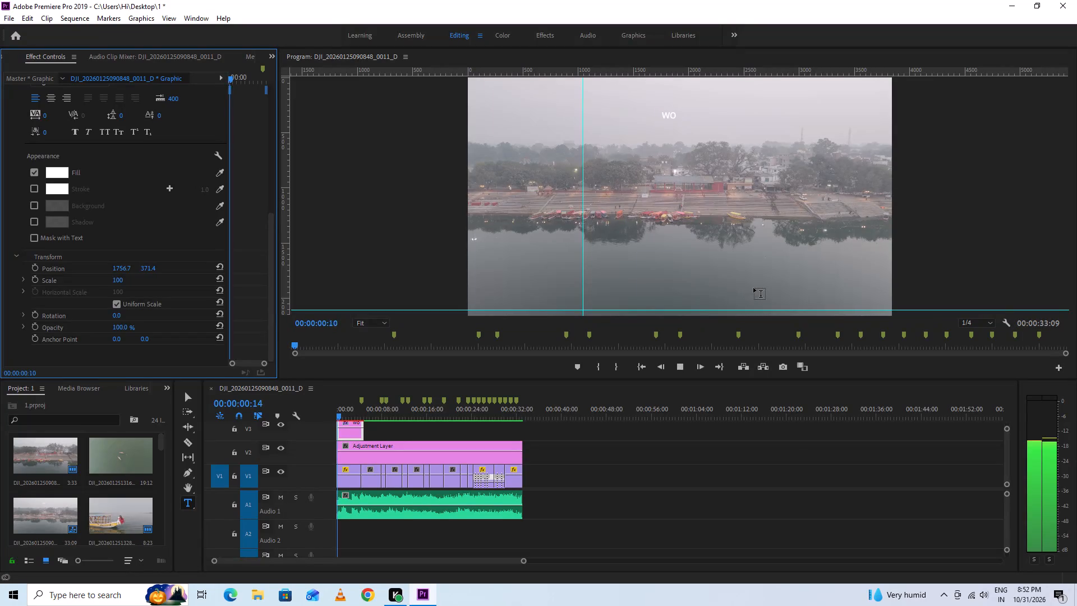
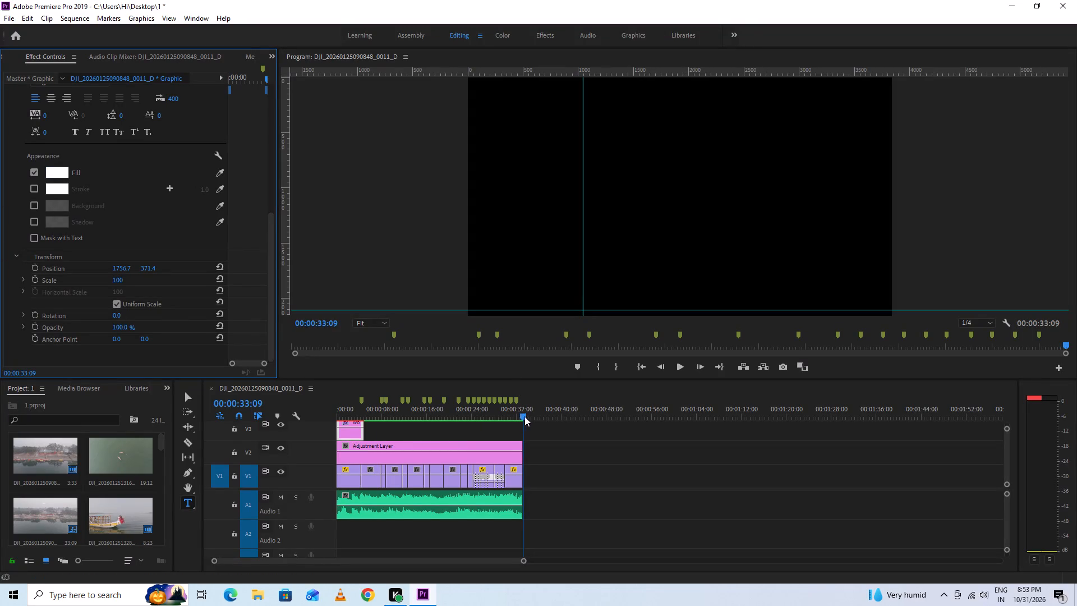
Play the sequence from its beginning through the boat clips to preview the footage with the text.
{"action": "left_click_drag", "start_coordinate": [523, 416], "coordinate": [89, 539]}
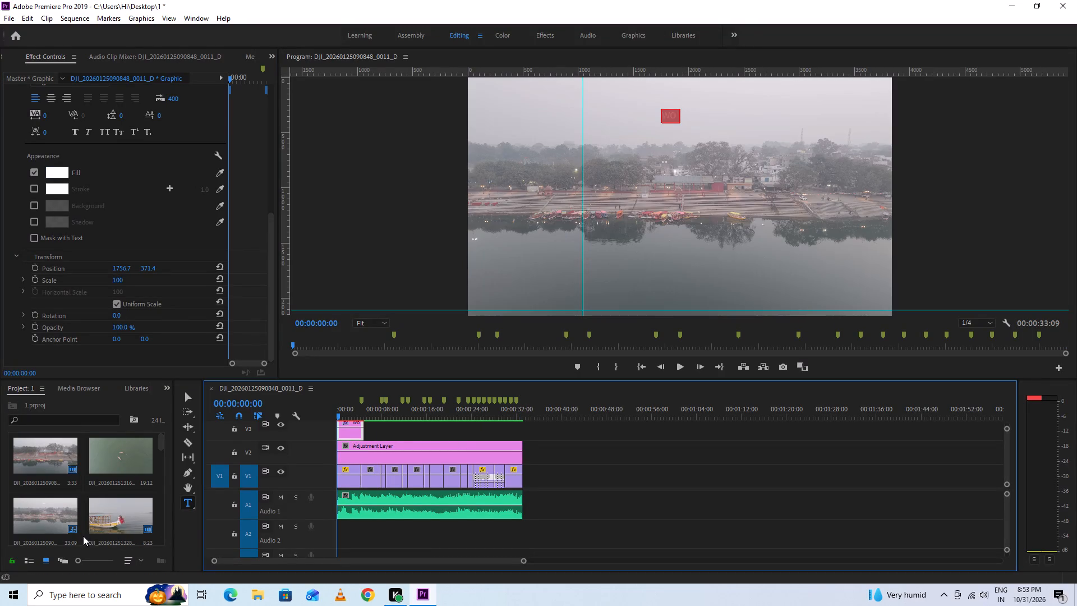
{"action": "key", "text": "space"}
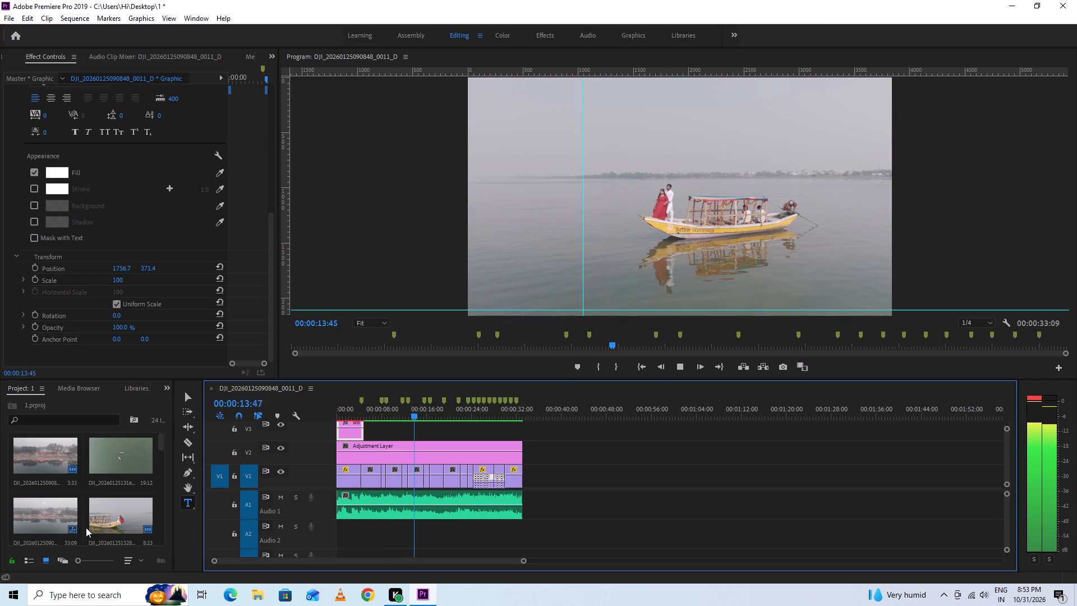
{"action": "left_click", "coordinate": [682, 365]}
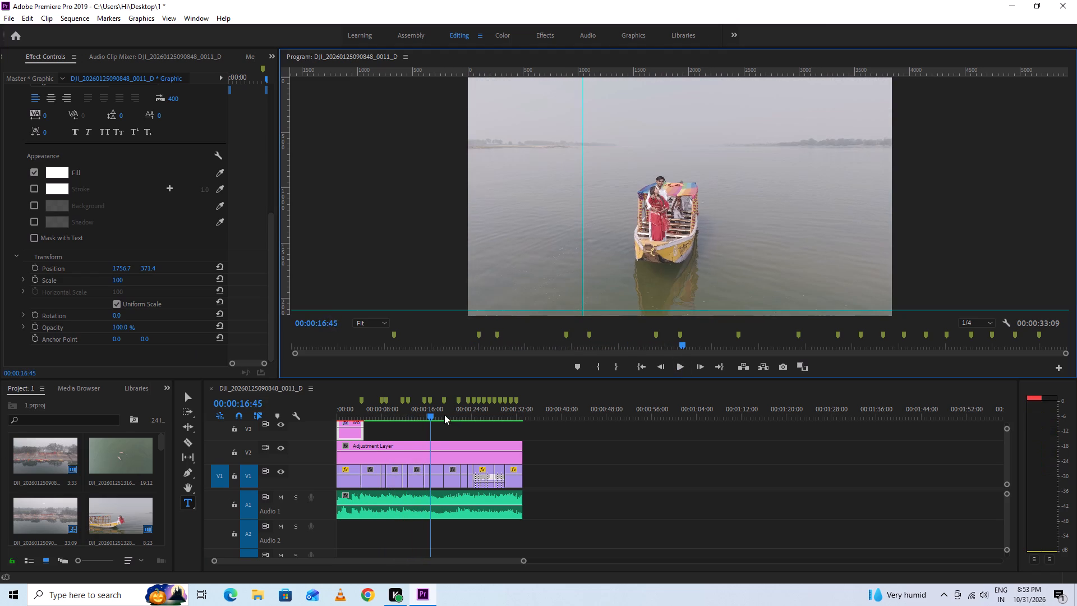
Return to the sequence start and enlarge the "wo" text in the frame to a scale of about 180.
{"action": "left_click_drag", "start_coordinate": [430, 414], "coordinate": [313, 424]}
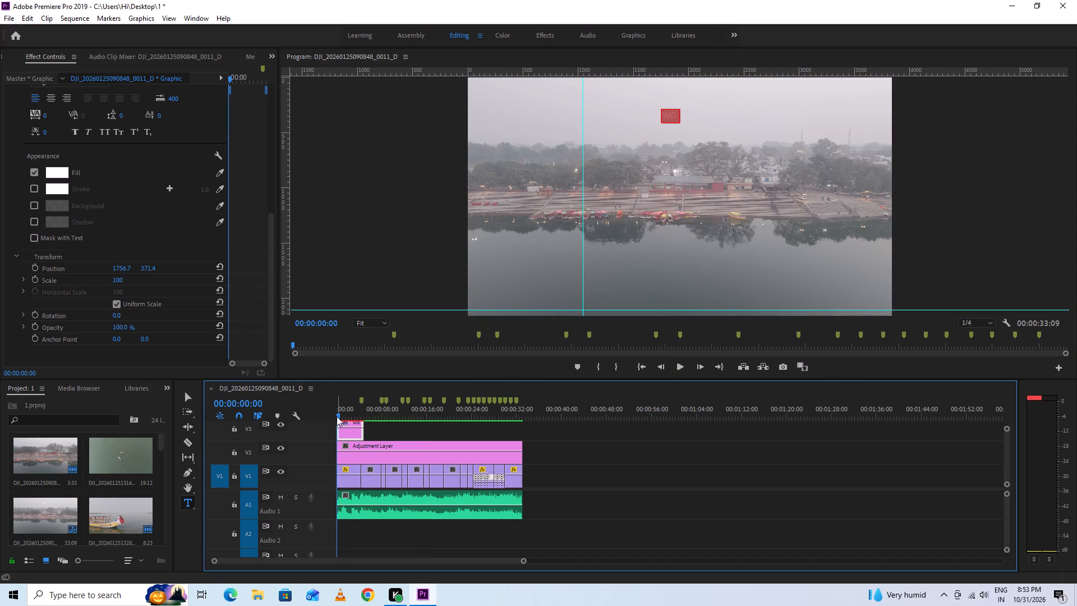
{"action": "left_click", "coordinate": [185, 396]}
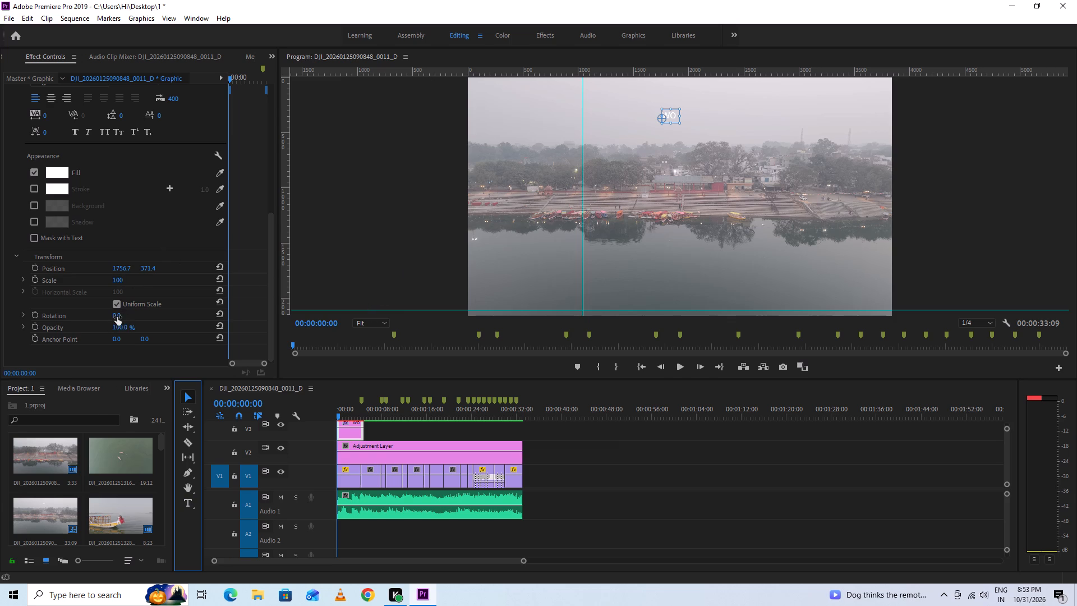
{"action": "left_click", "coordinate": [674, 116]}
{"action": "left_click", "coordinate": [698, 126]}
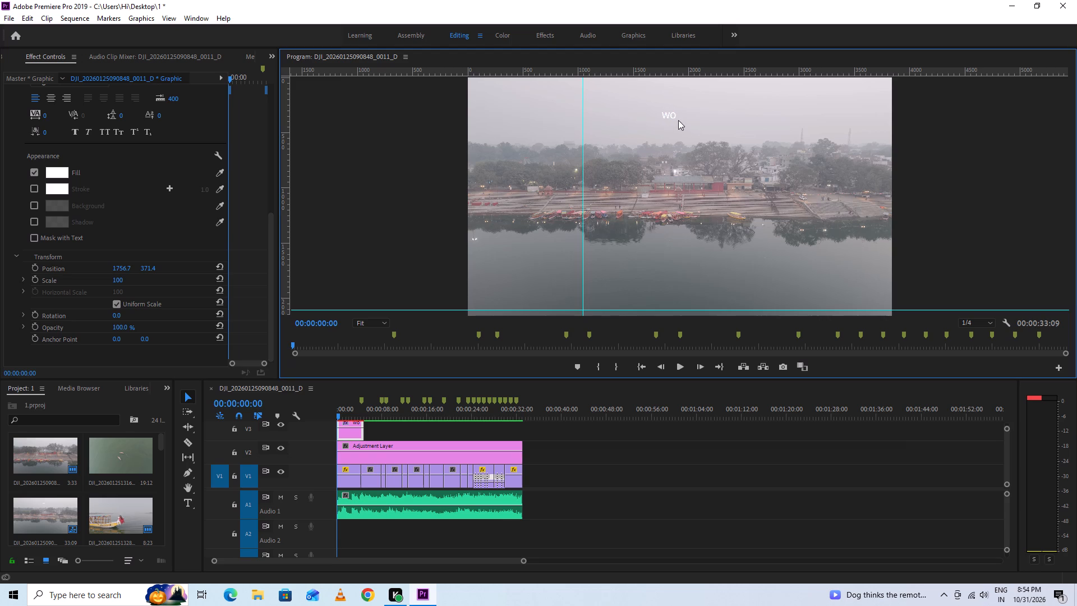
{"action": "left_click", "coordinate": [668, 118]}
{"action": "left_click_drag", "start_coordinate": [683, 124], "coordinate": [722, 135]}
{"action": "left_click", "coordinate": [800, 110]}
Select the "wo" graphic clip and look through its motion, opacity, source text, appearance and transform settings.
{"action": "double_click", "coordinate": [674, 111]}
{"action": "left_click", "coordinate": [393, 431]}
{"action": "left_click", "coordinate": [344, 429]}
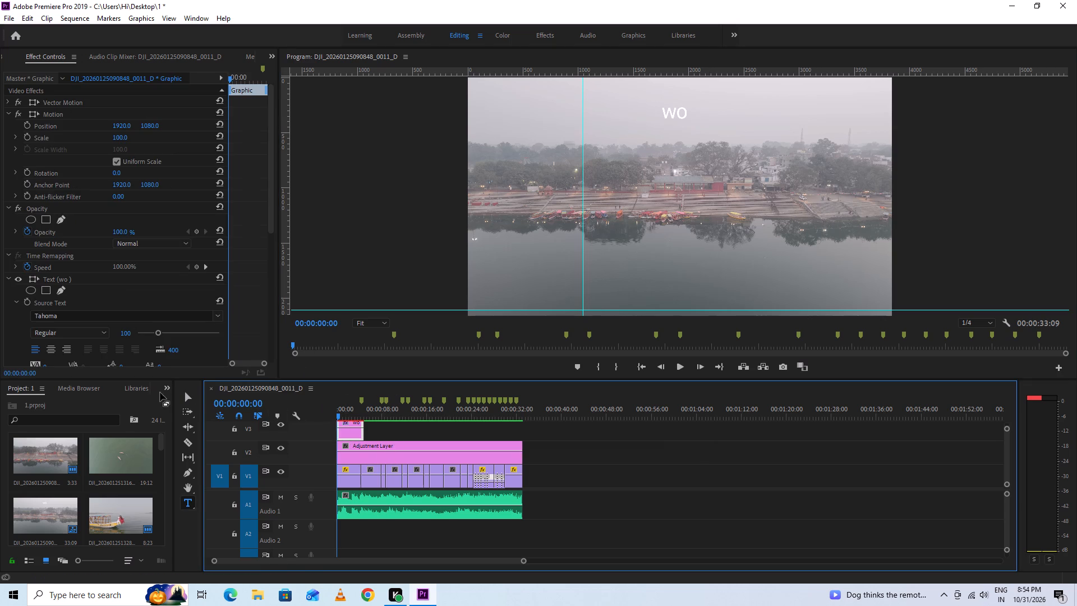
{"action": "left_click", "coordinate": [176, 241]}
{"action": "left_click", "coordinate": [175, 242]}
{"action": "scroll", "coordinate": [141, 275], "scroll_direction": "down", "scroll_amount": 2}
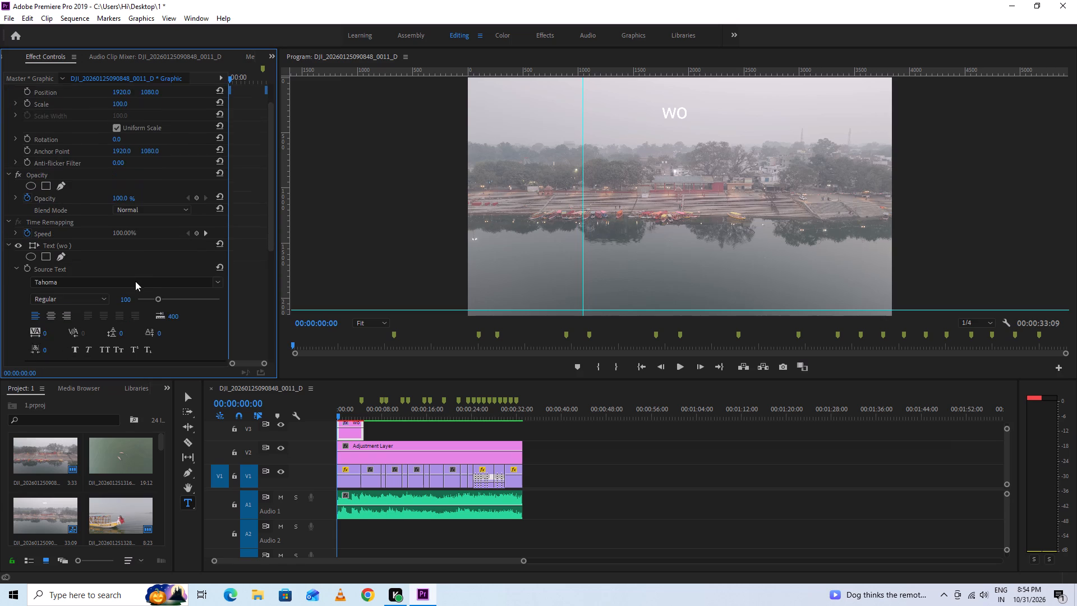
{"action": "scroll", "coordinate": [118, 284], "scroll_direction": "down", "scroll_amount": 17}
{"action": "scroll", "coordinate": [116, 300], "scroll_direction": "down", "scroll_amount": 6}
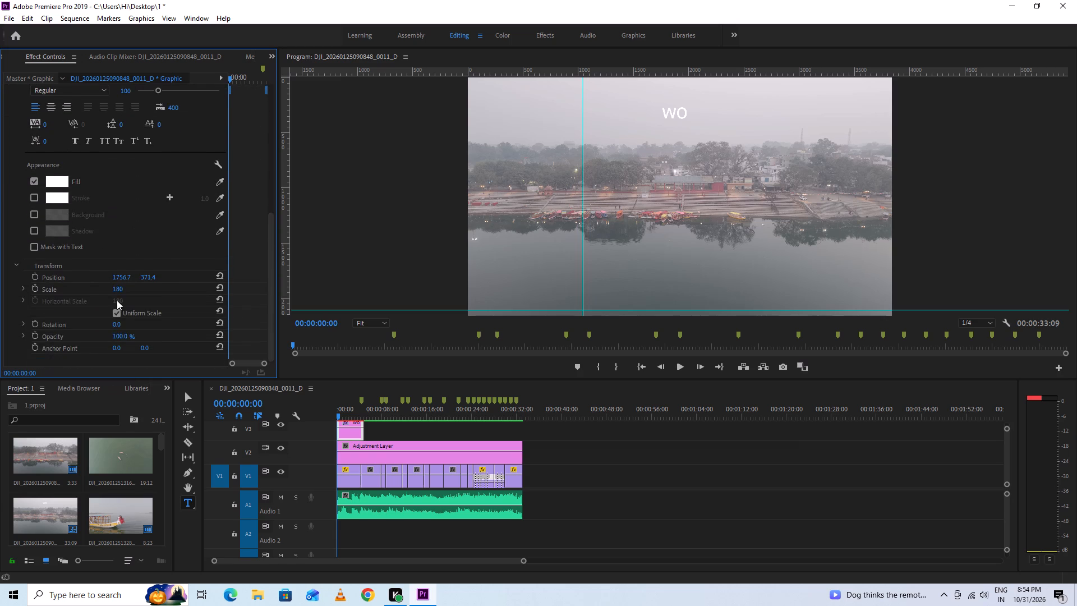
{"action": "scroll", "coordinate": [146, 267], "scroll_direction": "up", "scroll_amount": 4}
{"action": "scroll", "coordinate": [155, 306], "scroll_direction": "up", "scroll_amount": 18}
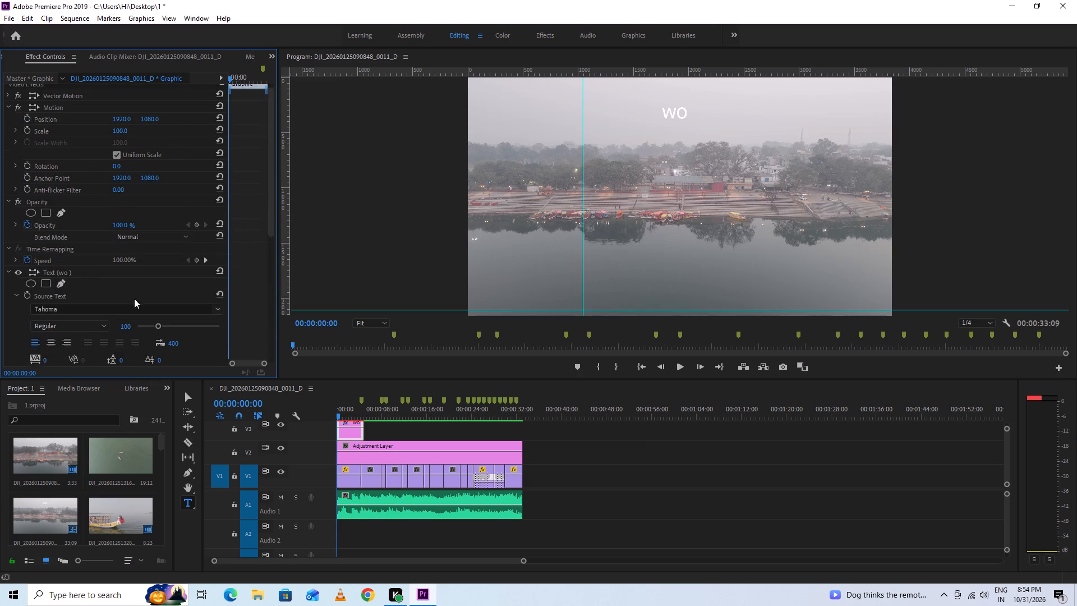
{"action": "scroll", "coordinate": [108, 290], "scroll_direction": "up", "scroll_amount": 11}
{"action": "scroll", "coordinate": [68, 160], "scroll_direction": "up", "scroll_amount": 6}
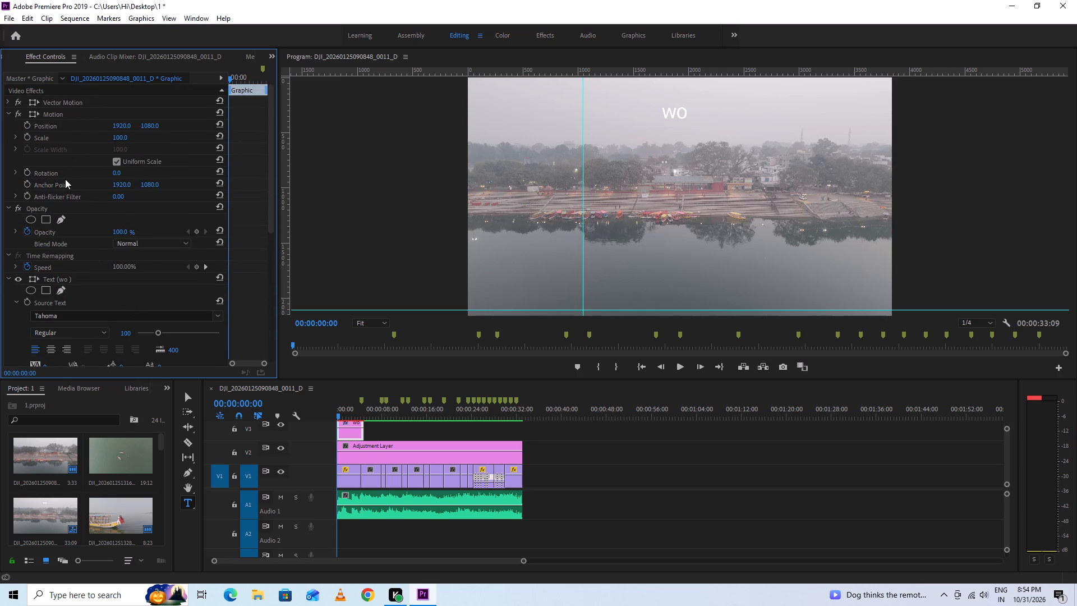
Collapse the graphic's Time Remapping settings and review the blend mode and the "wo" text's font and appearance settings.
{"action": "left_click", "coordinate": [6, 253]}
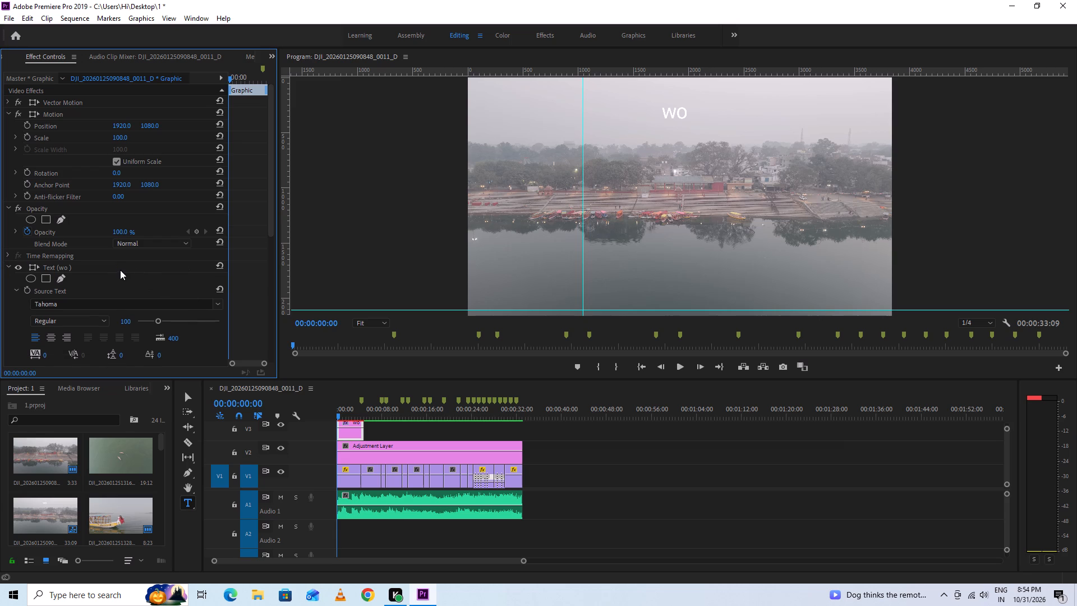
{"action": "scroll", "coordinate": [119, 270], "scroll_direction": "down", "scroll_amount": 5}
{"action": "scroll", "coordinate": [148, 353], "scroll_direction": "down", "scroll_amount": 5}
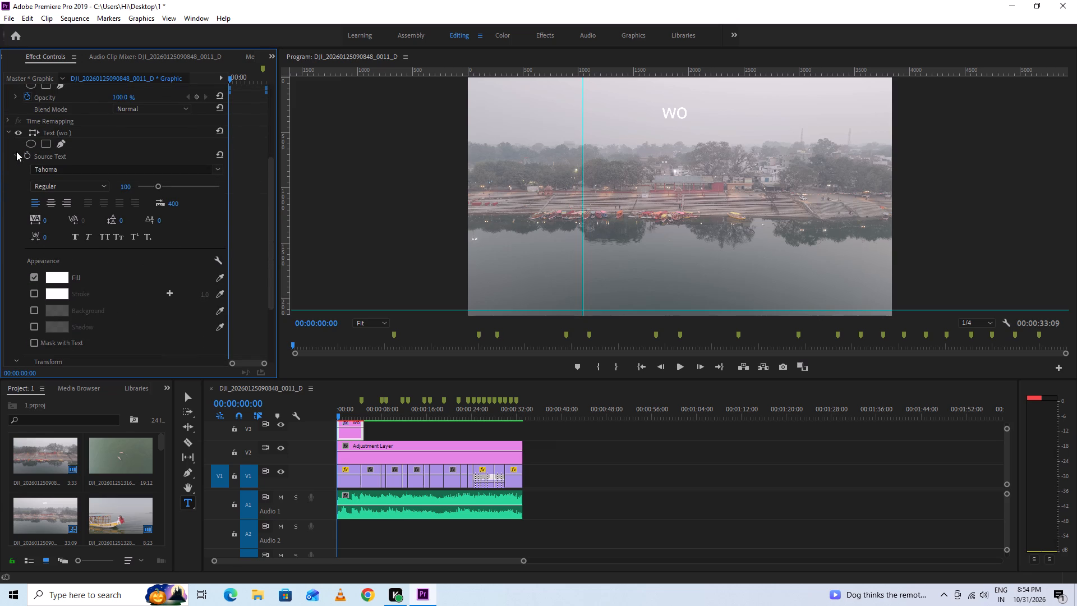
{"action": "left_click", "coordinate": [7, 130]}
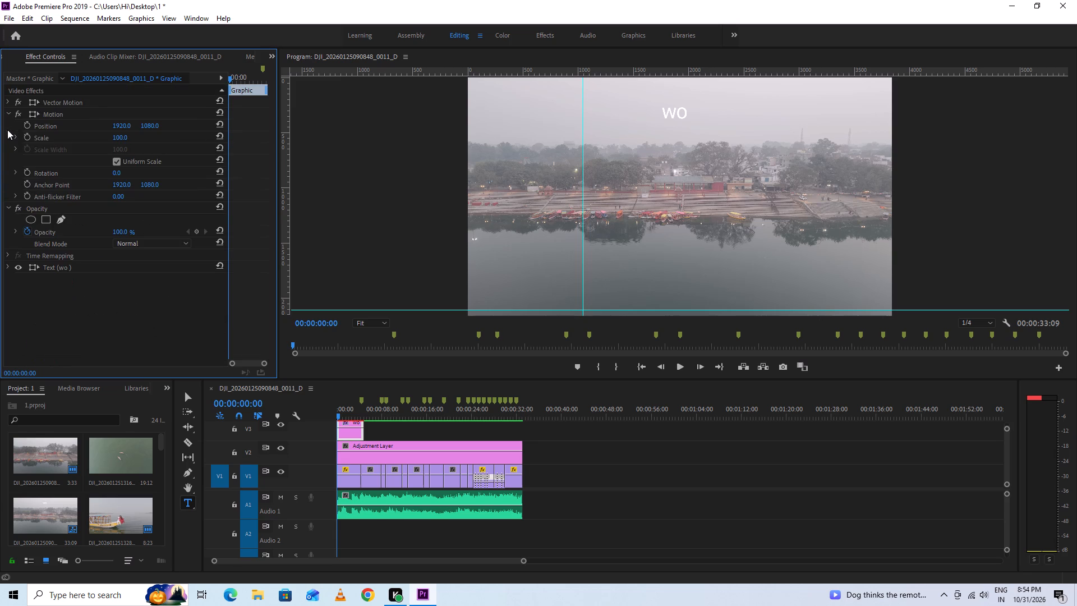
{"action": "left_click", "coordinate": [153, 242]}
{"action": "left_click", "coordinate": [152, 240]}
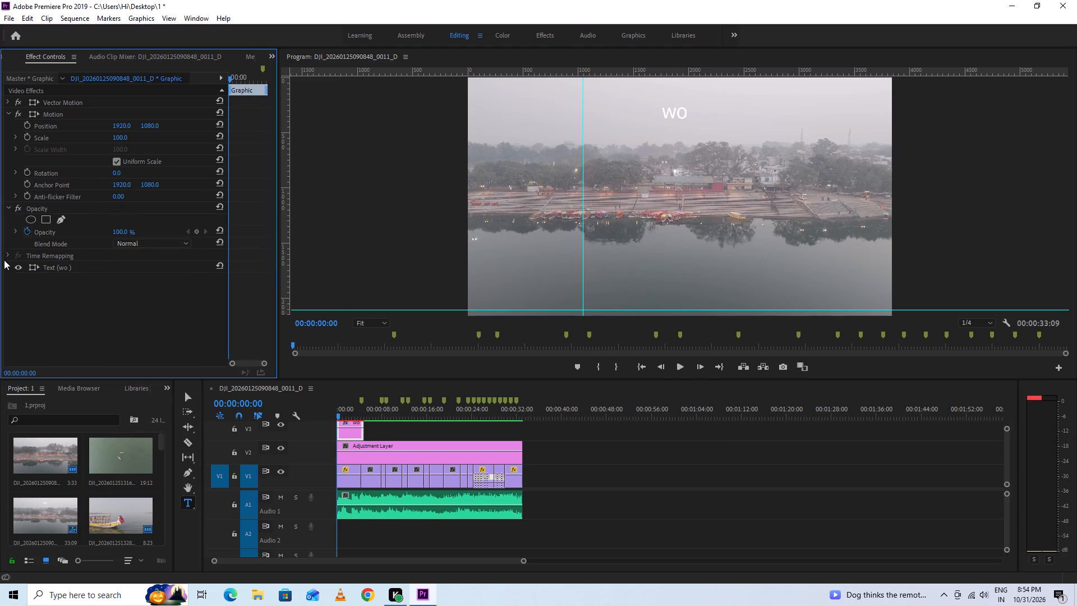
{"action": "left_click", "coordinate": [4, 263]}
{"action": "left_click", "coordinate": [6, 264]}
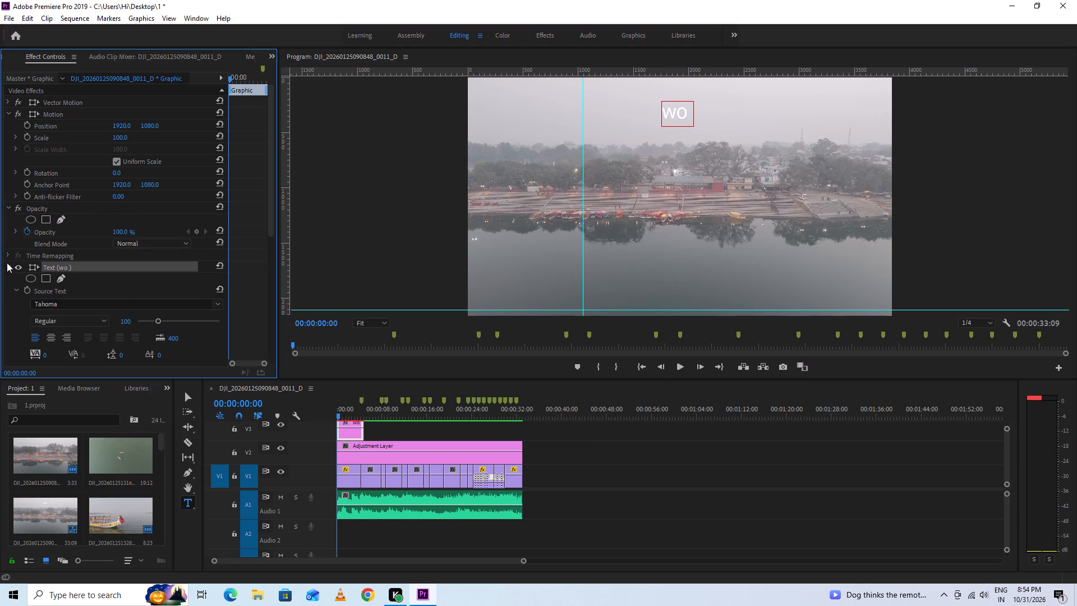
{"action": "scroll", "coordinate": [112, 297], "scroll_direction": "down", "scroll_amount": 4}
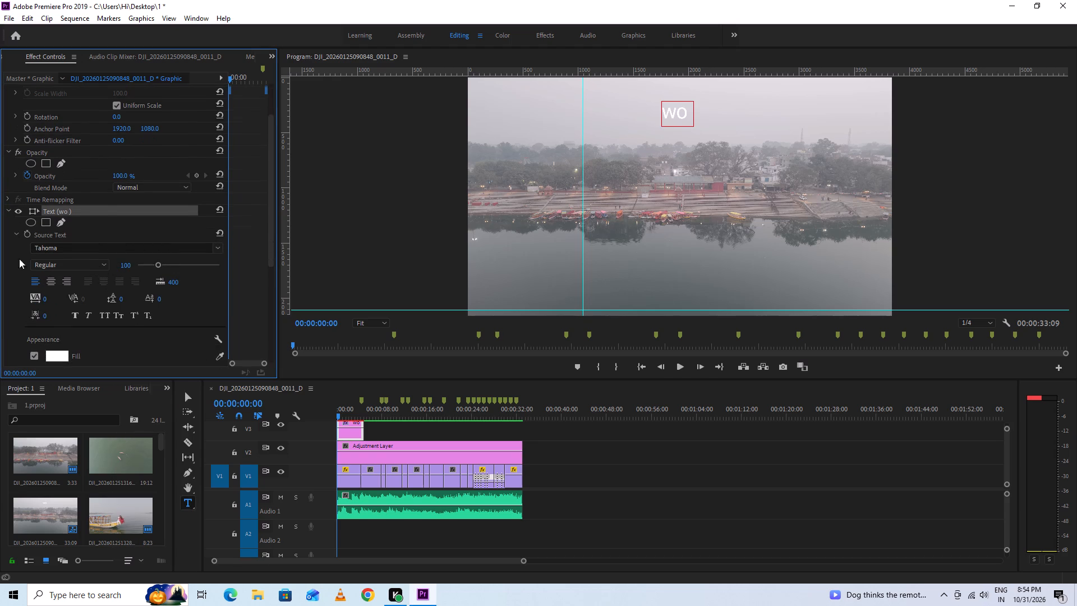
{"action": "scroll", "coordinate": [144, 309], "scroll_direction": "down", "scroll_amount": 2}
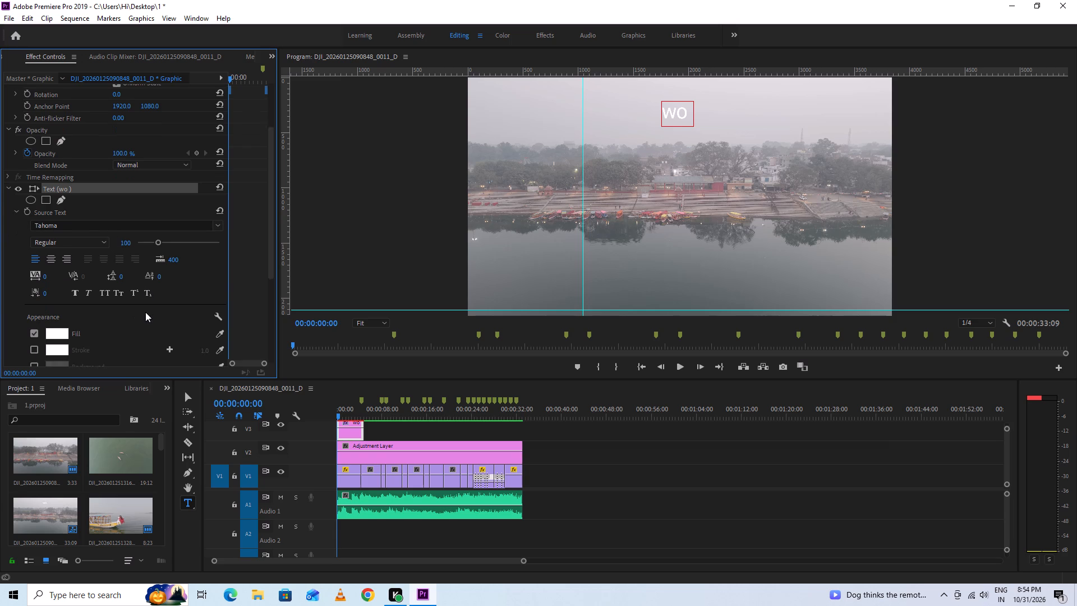
{"action": "scroll", "coordinate": [141, 317], "scroll_direction": "down", "scroll_amount": 3}
{"action": "scroll", "coordinate": [140, 328], "scroll_direction": "up", "scroll_amount": 12}
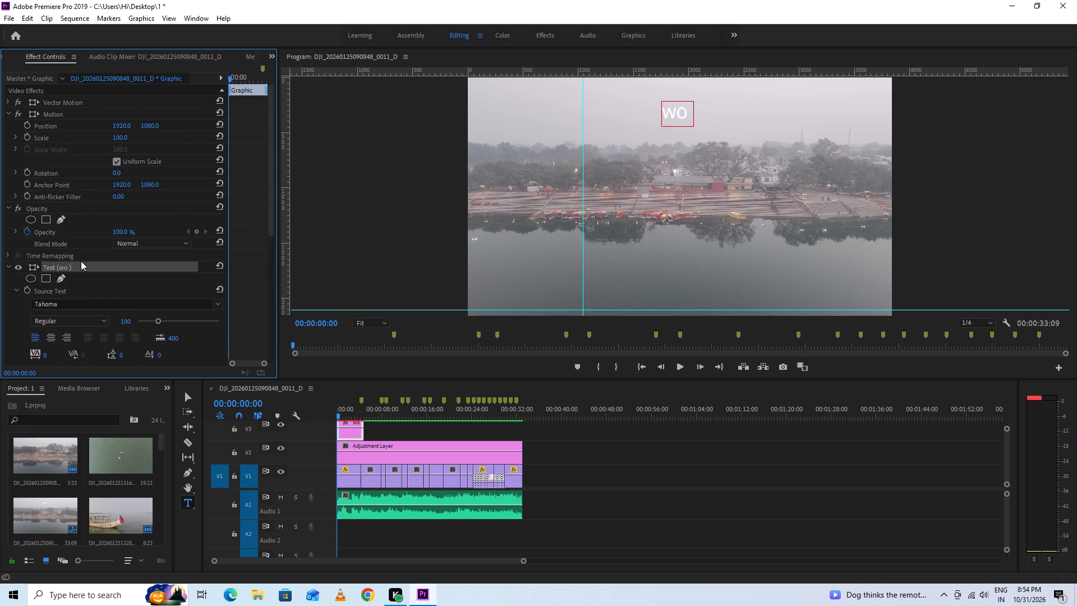
Examine the graphic's Time Remapping speed, Anti-flicker Filter and Vector Motion settings, collapsing Opacity and Motion, and deselect the clip.
{"action": "left_click", "coordinate": [5, 254]}
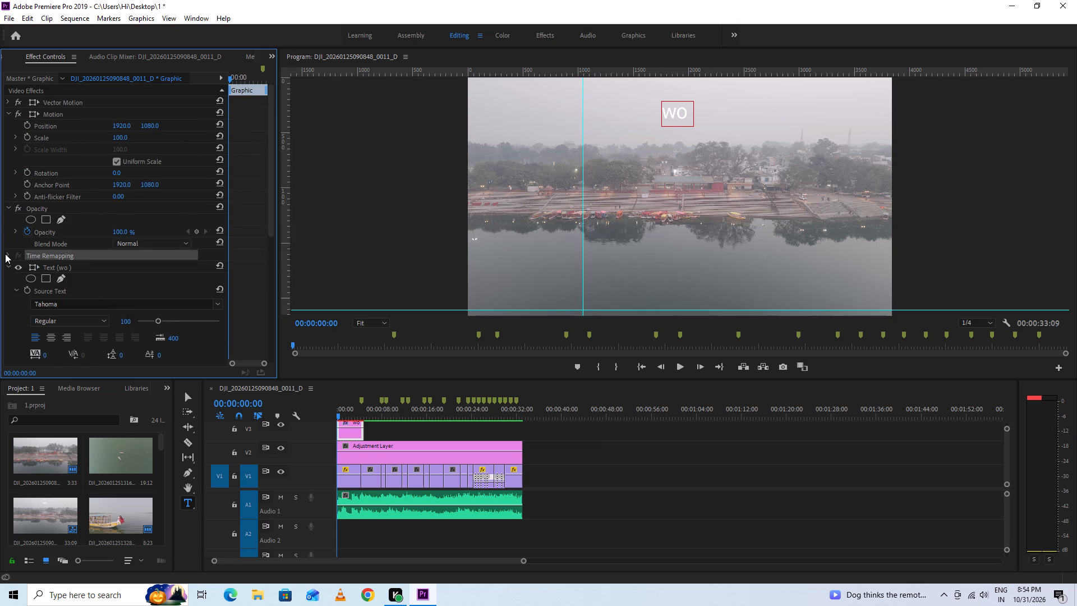
{"action": "left_click", "coordinate": [6, 254]}
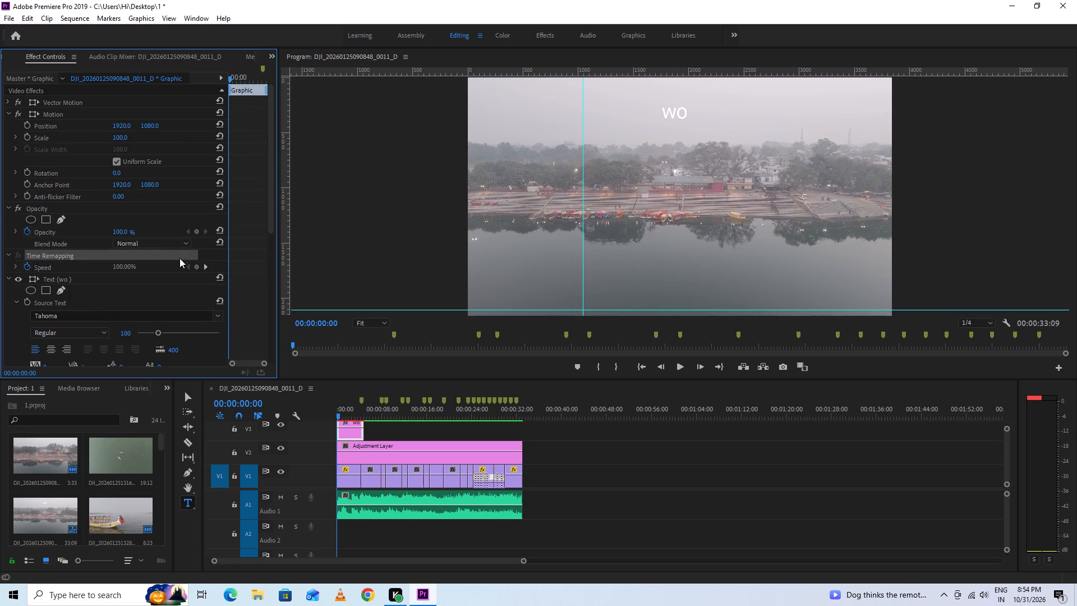
{"action": "left_click", "coordinate": [140, 267]}
{"action": "scroll", "coordinate": [14, 220], "scroll_direction": "up", "scroll_amount": 1}
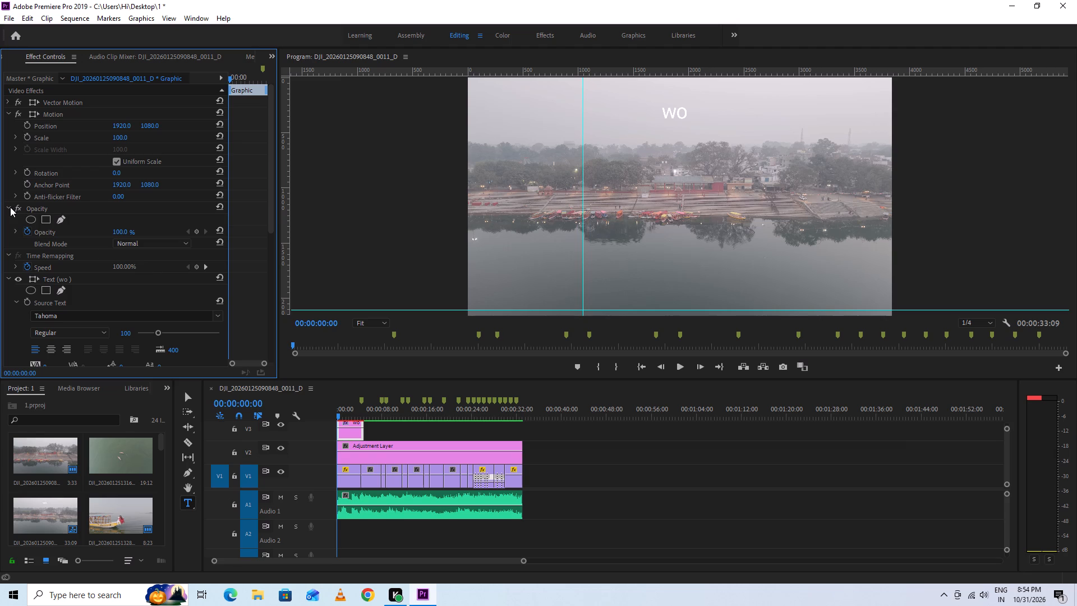
{"action": "left_click", "coordinate": [10, 207]}
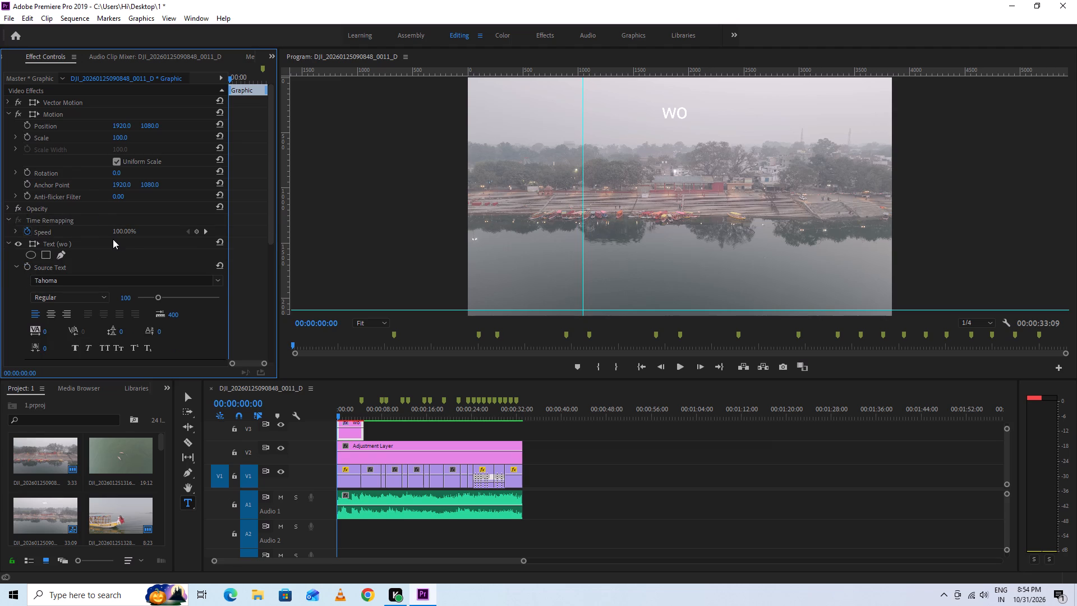
{"action": "scroll", "coordinate": [158, 263], "scroll_direction": "up", "scroll_amount": 5}
{"action": "left_click", "coordinate": [5, 204]}
{"action": "left_click", "coordinate": [5, 204]}
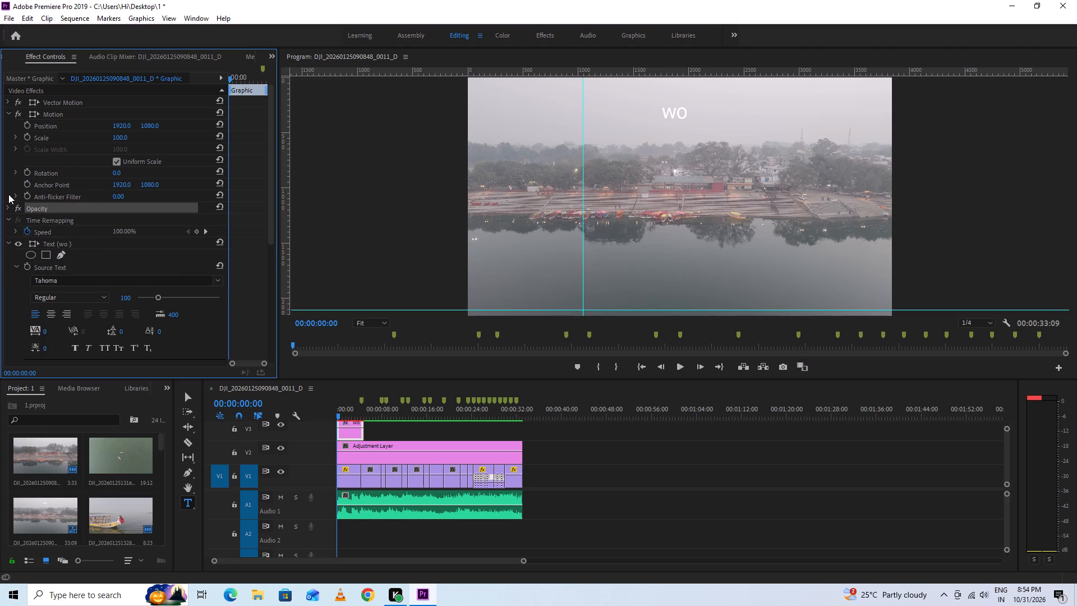
{"action": "left_click", "coordinate": [13, 195]}
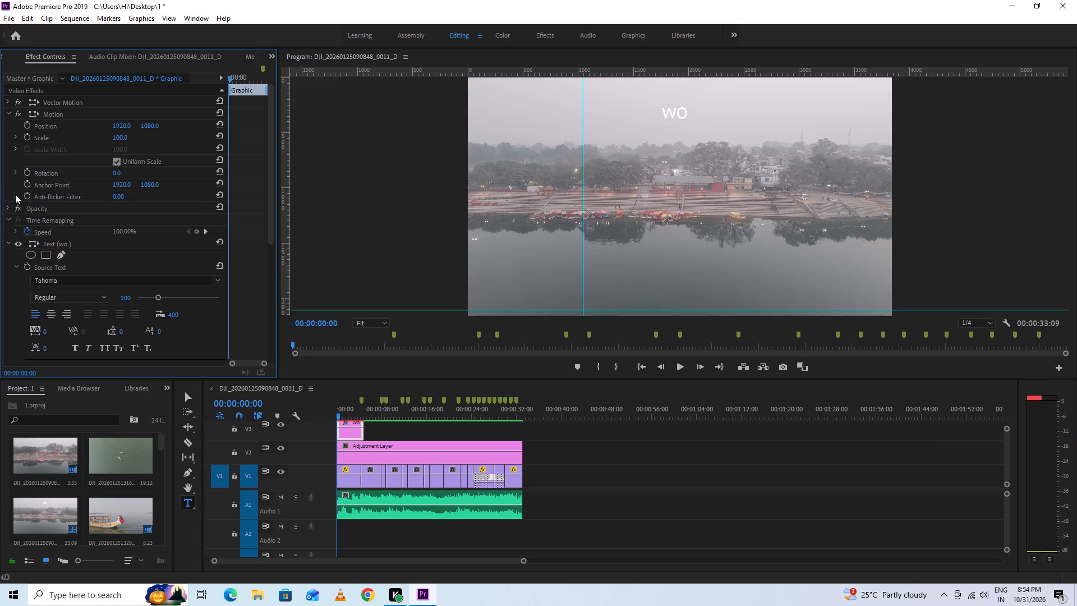
{"action": "left_click", "coordinate": [15, 194]}
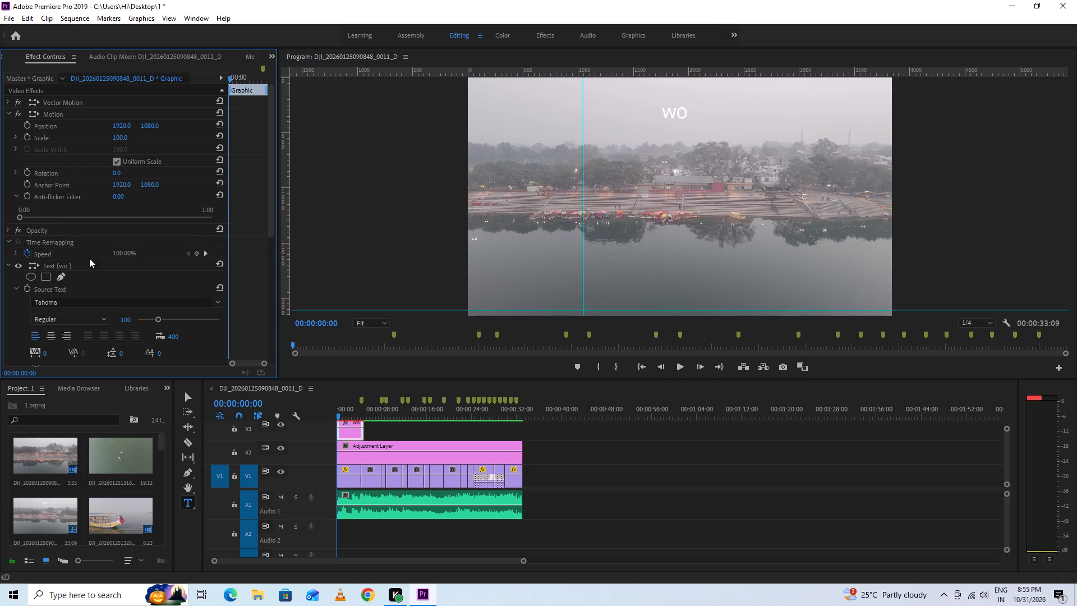
{"action": "scroll", "coordinate": [160, 266], "scroll_direction": "up", "scroll_amount": 7}
{"action": "left_click", "coordinate": [7, 111]}
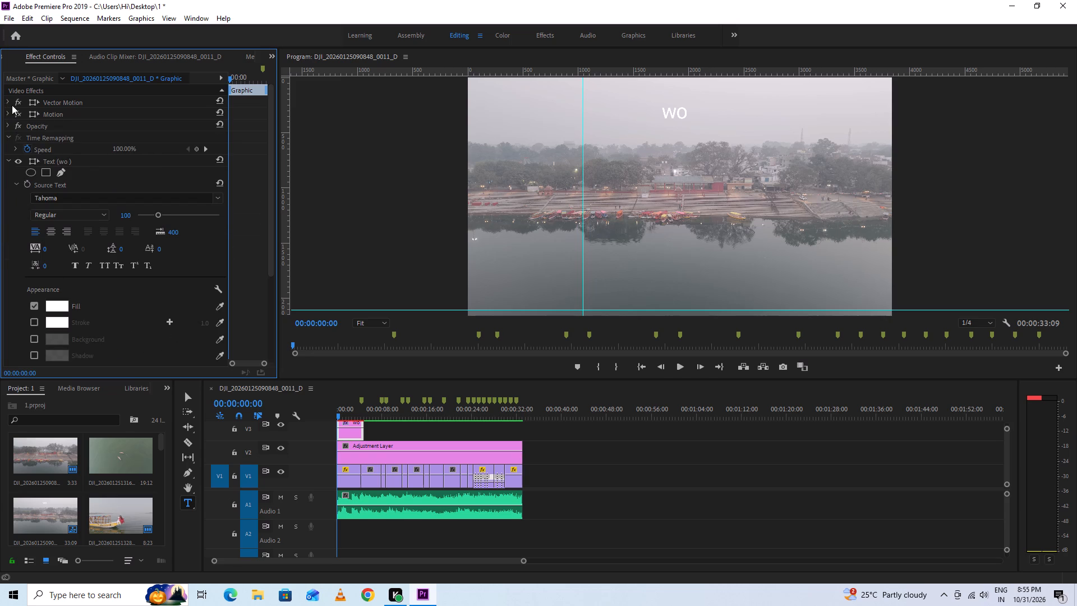
{"action": "left_click", "coordinate": [6, 100]}
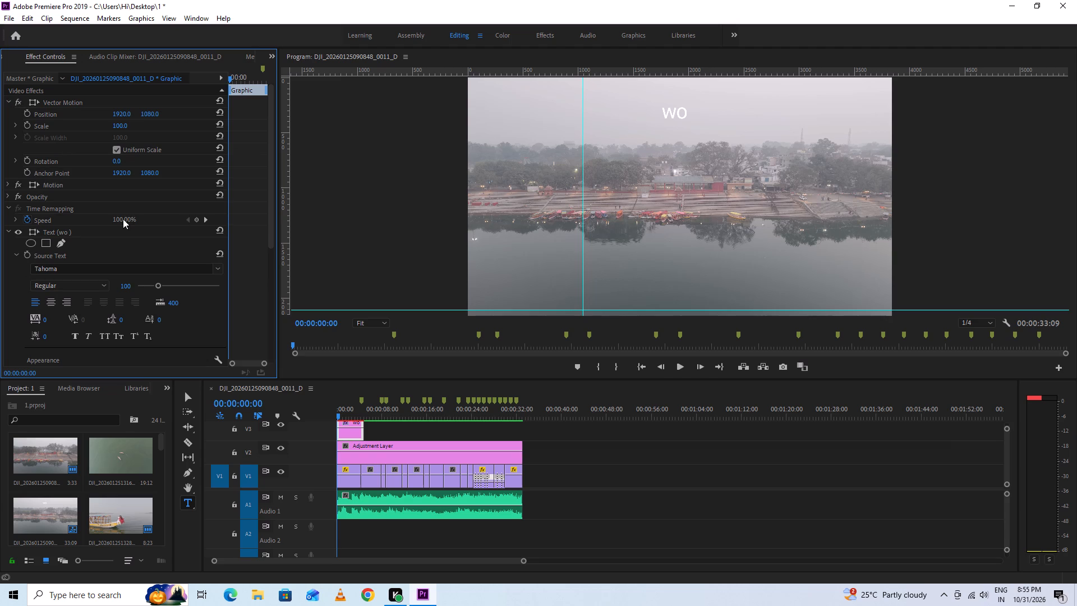
{"action": "left_click", "coordinate": [127, 215]}
{"action": "left_click", "coordinate": [401, 430]}
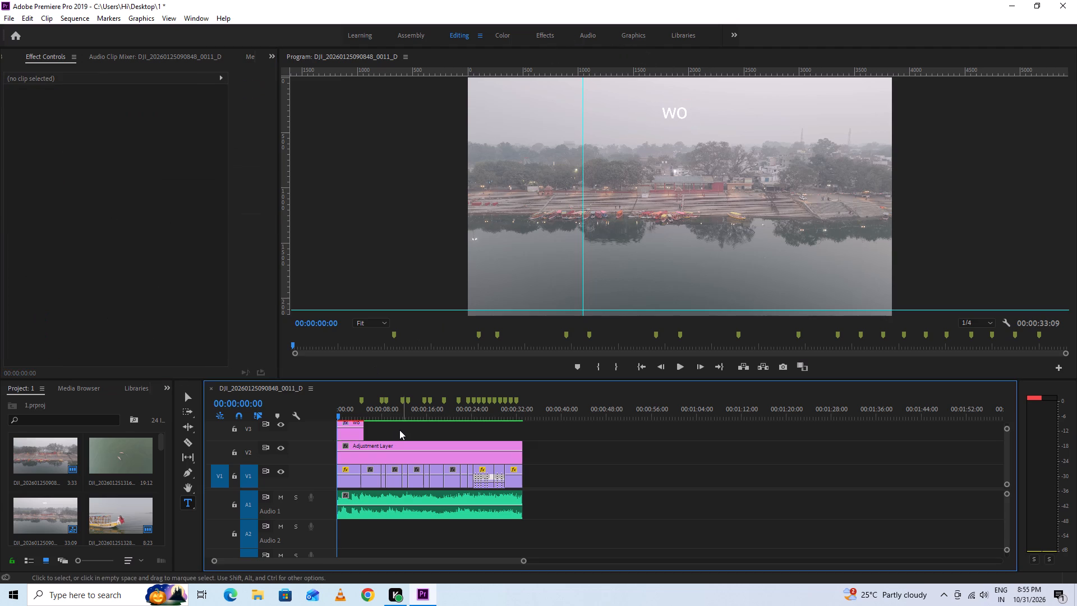
Select the "wo" graphic clip on V3 and examine its Source Text, Appearance, Appearance options and Transform settings.
{"action": "left_click", "coordinate": [188, 394]}
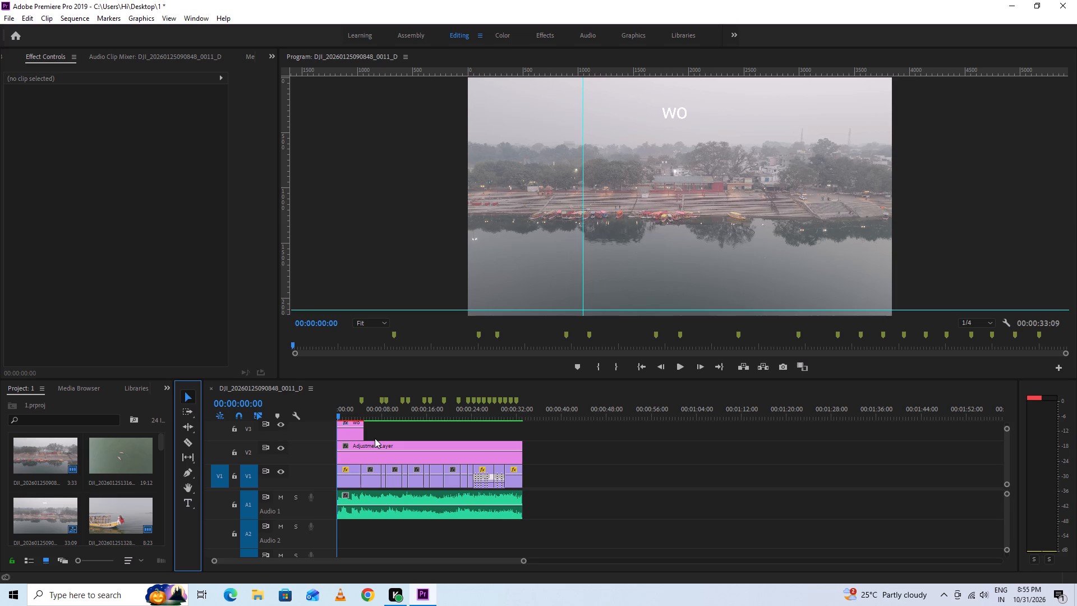
{"action": "left_click", "coordinate": [352, 430]}
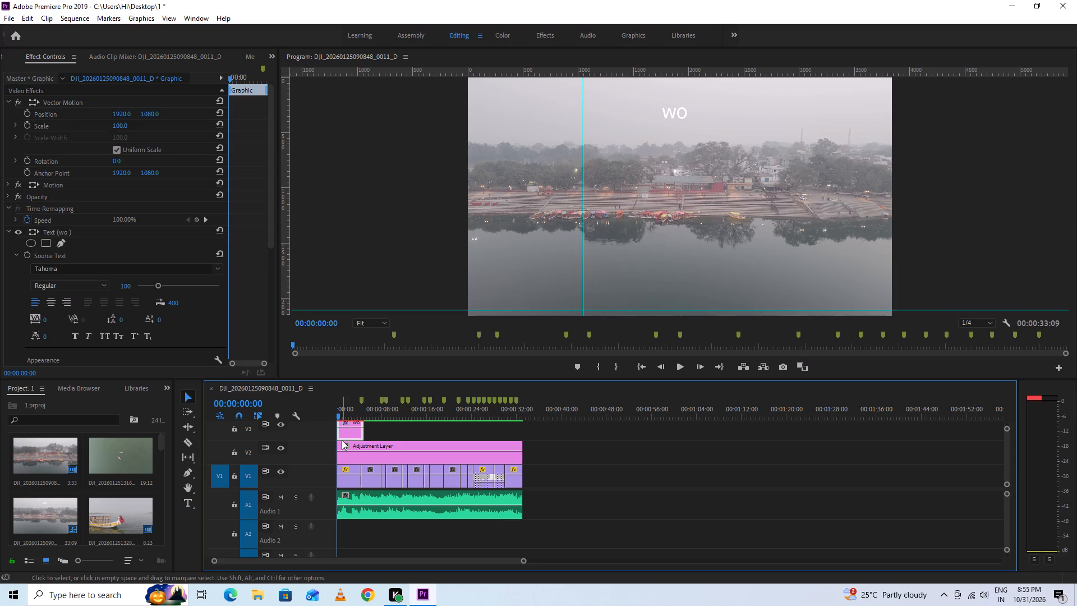
{"action": "scroll", "coordinate": [136, 235], "scroll_direction": "down", "scroll_amount": 6}
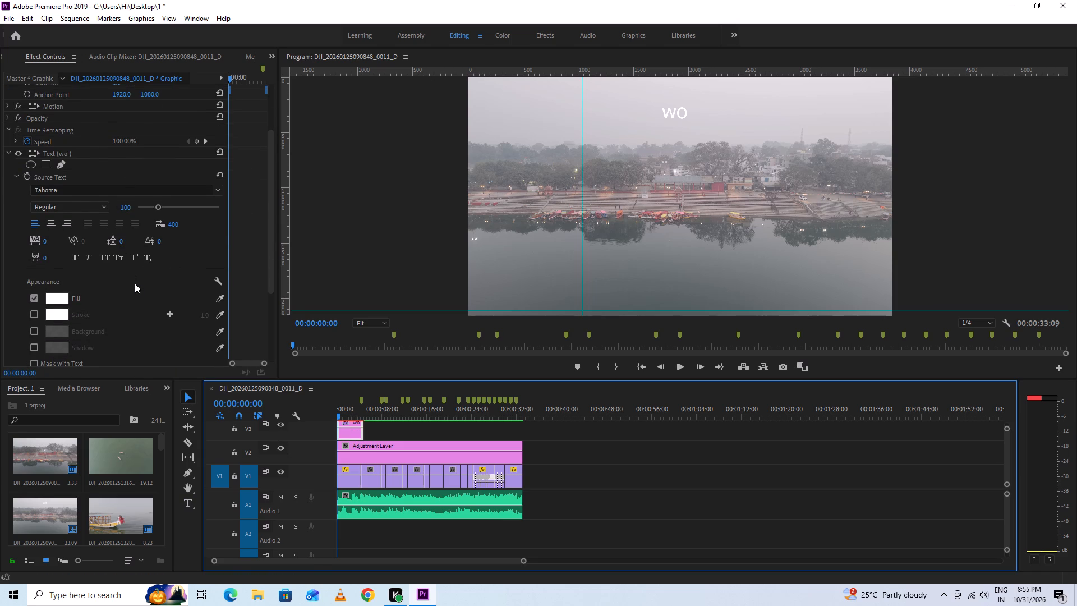
{"action": "scroll", "coordinate": [135, 286], "scroll_direction": "down", "scroll_amount": 3}
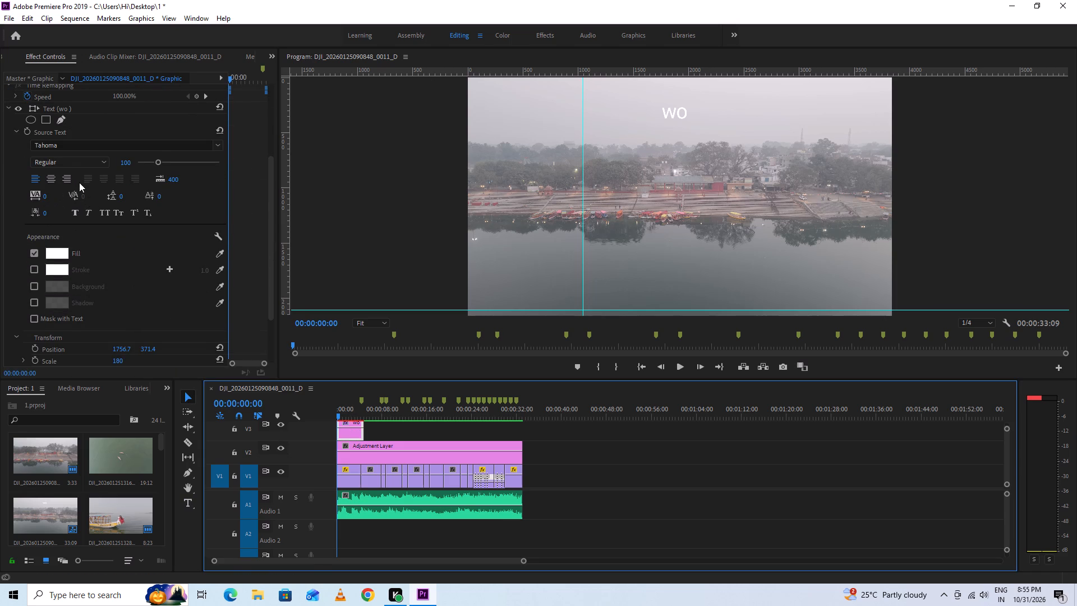
{"action": "left_click", "coordinate": [104, 178]}
{"action": "scroll", "coordinate": [149, 304], "scroll_direction": "down", "scroll_amount": 13}
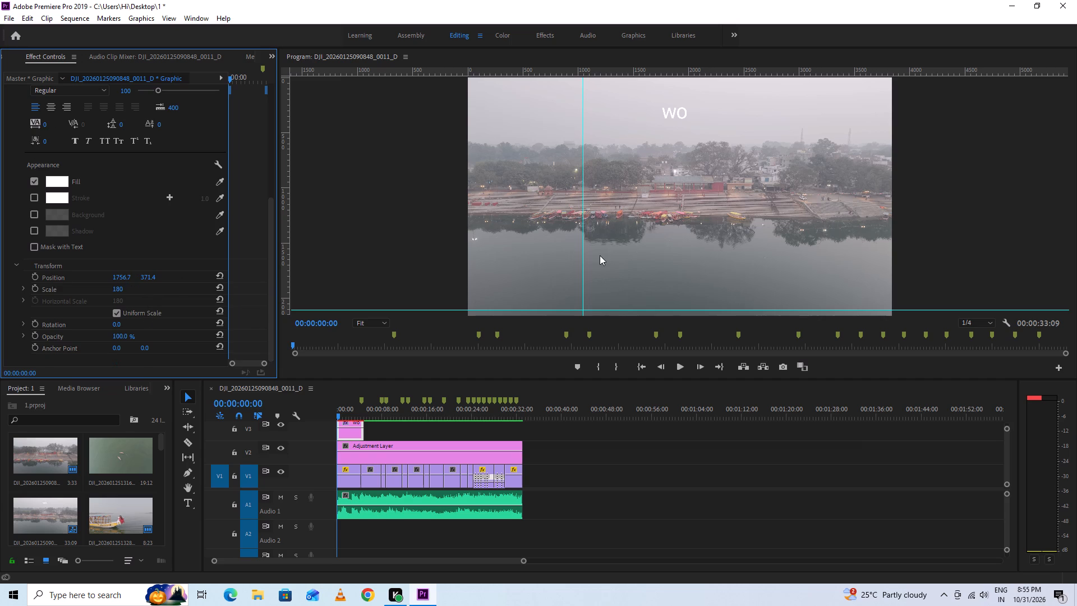
{"action": "left_click", "coordinate": [216, 166]}
{"action": "left_click", "coordinate": [490, 309]}
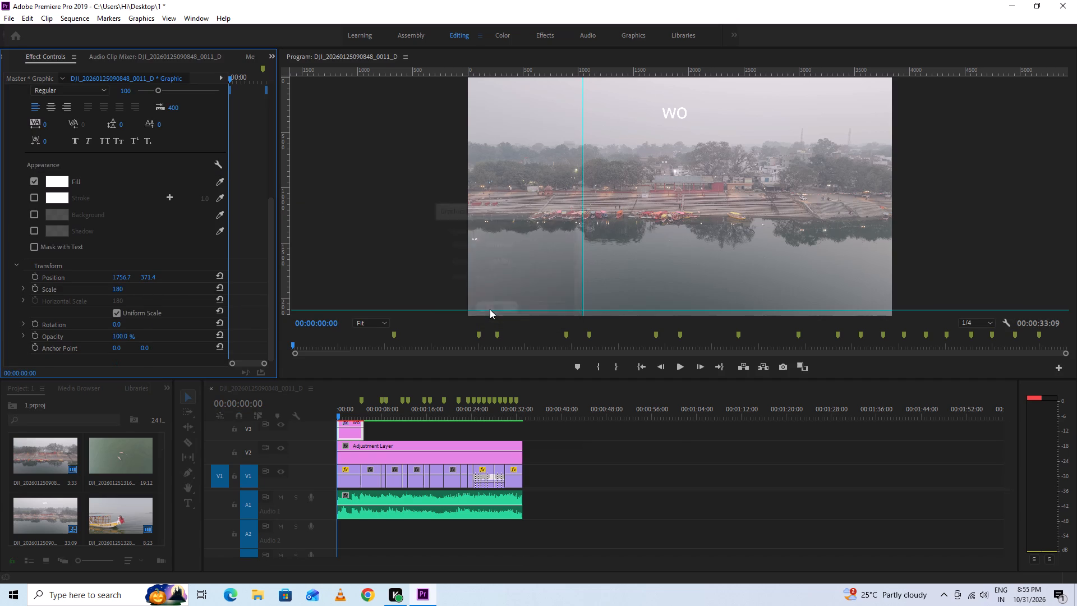
{"action": "scroll", "coordinate": [171, 268], "scroll_direction": "down", "scroll_amount": 6}
{"action": "scroll", "coordinate": [242, 275], "scroll_direction": "up", "scroll_amount": 4}
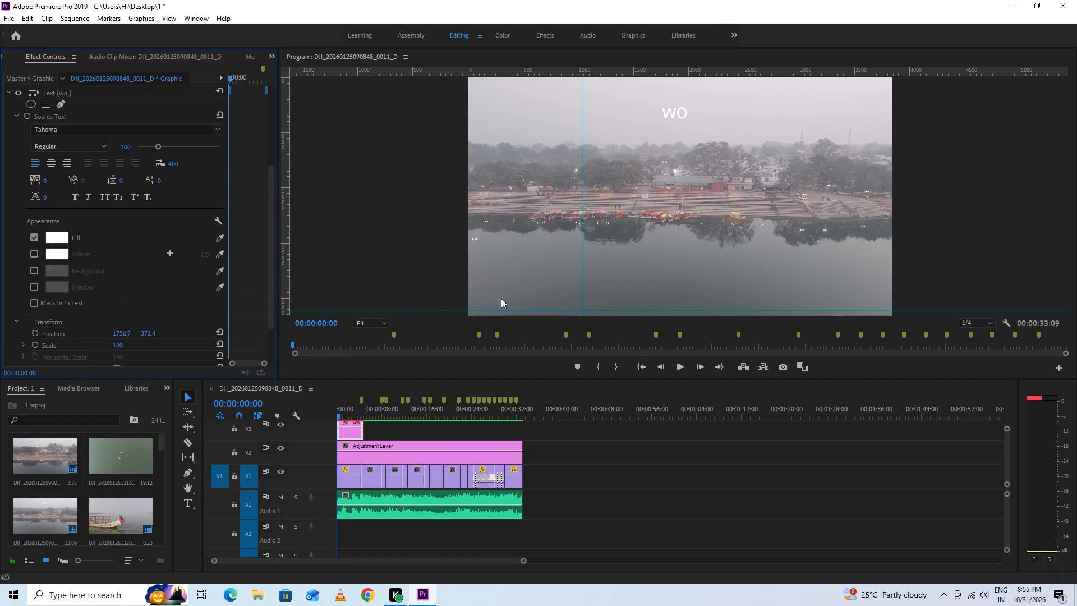
Preview the opening seconds with the "wo" text, scrubbing into the boat shot and back near the sequence start.
{"action": "left_click", "coordinate": [682, 367]}
{"action": "left_click", "coordinate": [681, 366]}
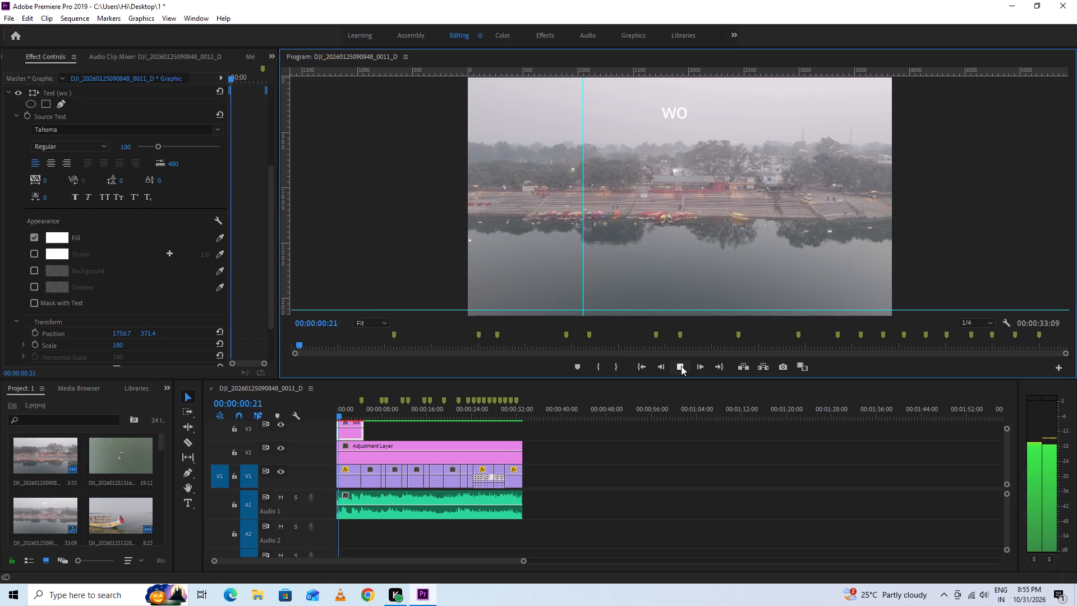
{"action": "left_click_drag", "start_coordinate": [352, 408], "coordinate": [372, 408]}
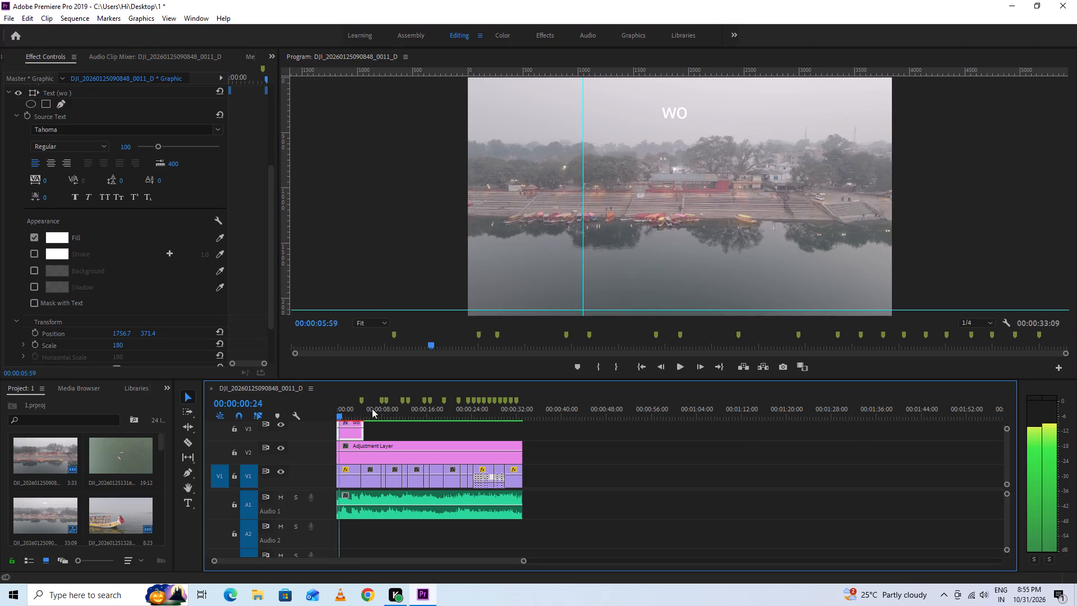
{"action": "left_click_drag", "start_coordinate": [372, 408], "coordinate": [340, 406]}
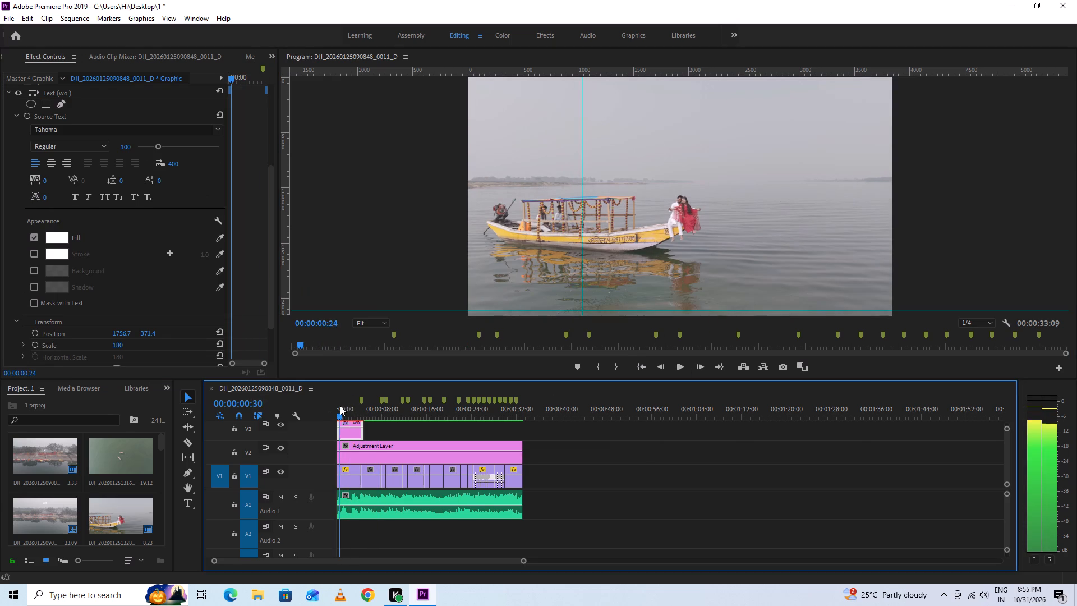
{"action": "left_click_drag", "start_coordinate": [340, 406], "coordinate": [339, 406]}
Delete the "wo" graphic clip from track V3.
{"action": "left_click", "coordinate": [354, 435]}
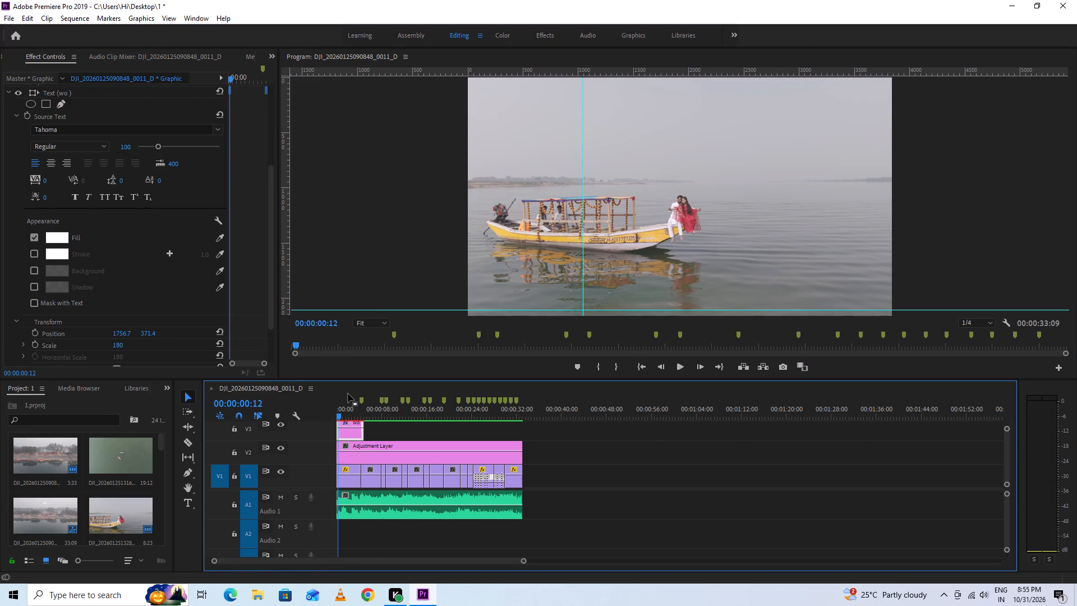
{"action": "key", "text": "Delete"}
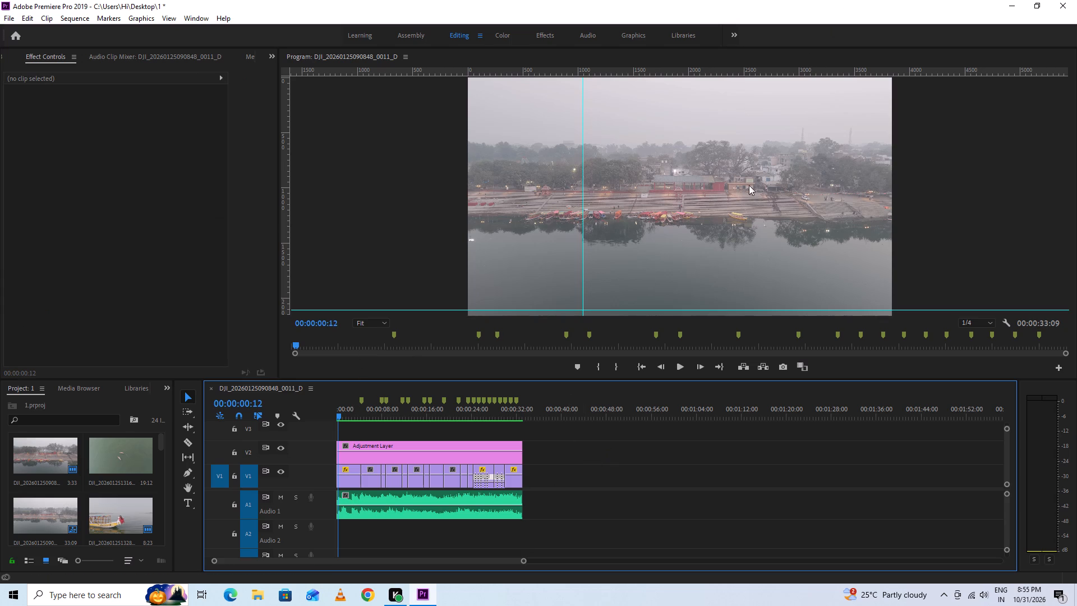
Play back the opening riverbank shot without the text.
{"action": "left_click", "coordinate": [678, 370]}
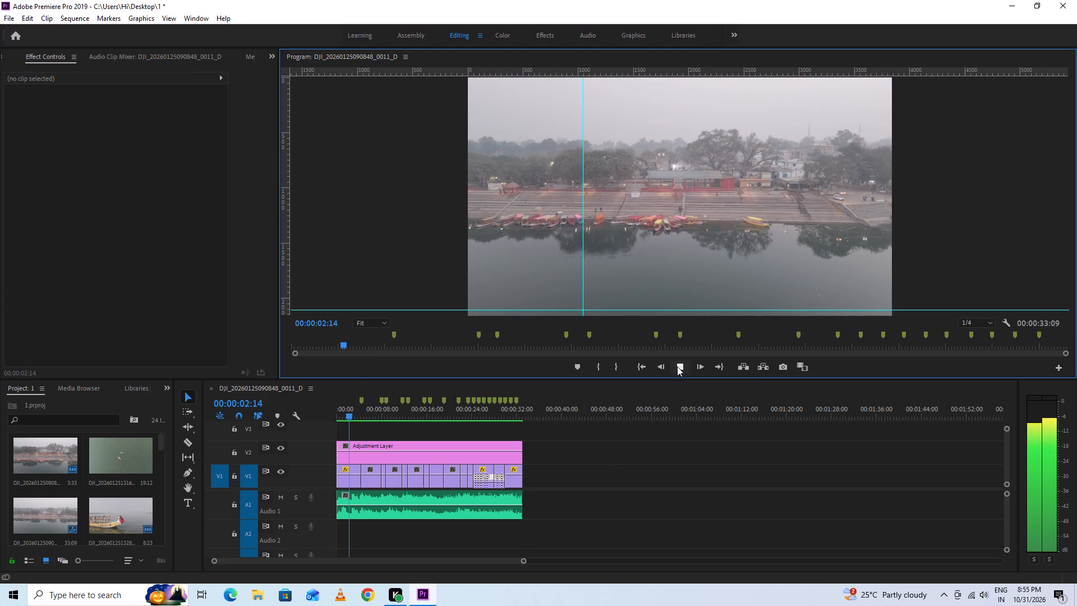
{"action": "left_click", "coordinate": [677, 366]}
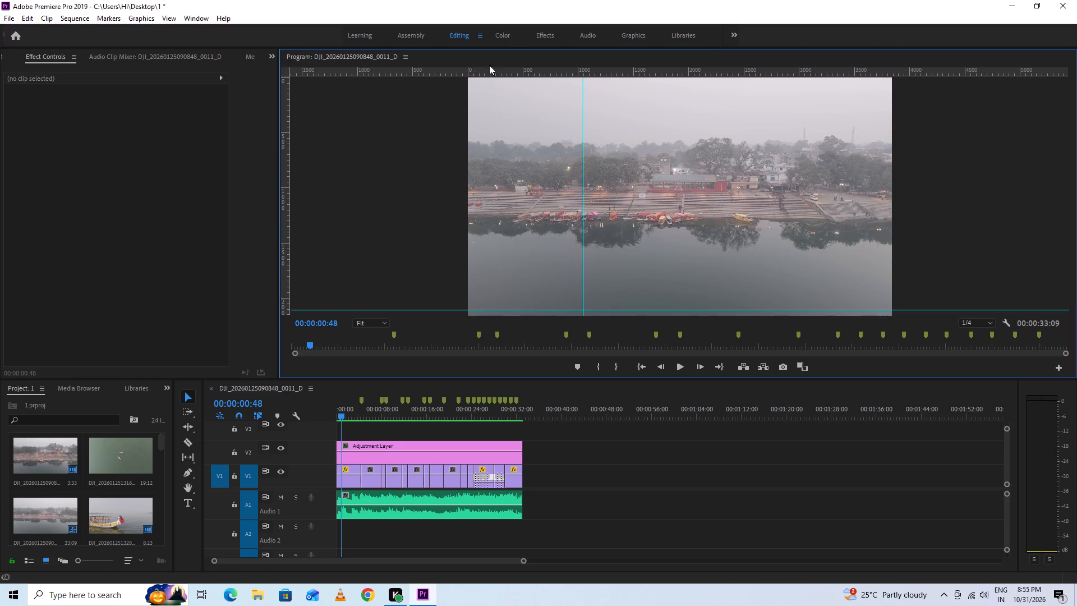
Switch to the Color workspace.
{"action": "left_click", "coordinate": [540, 33]}
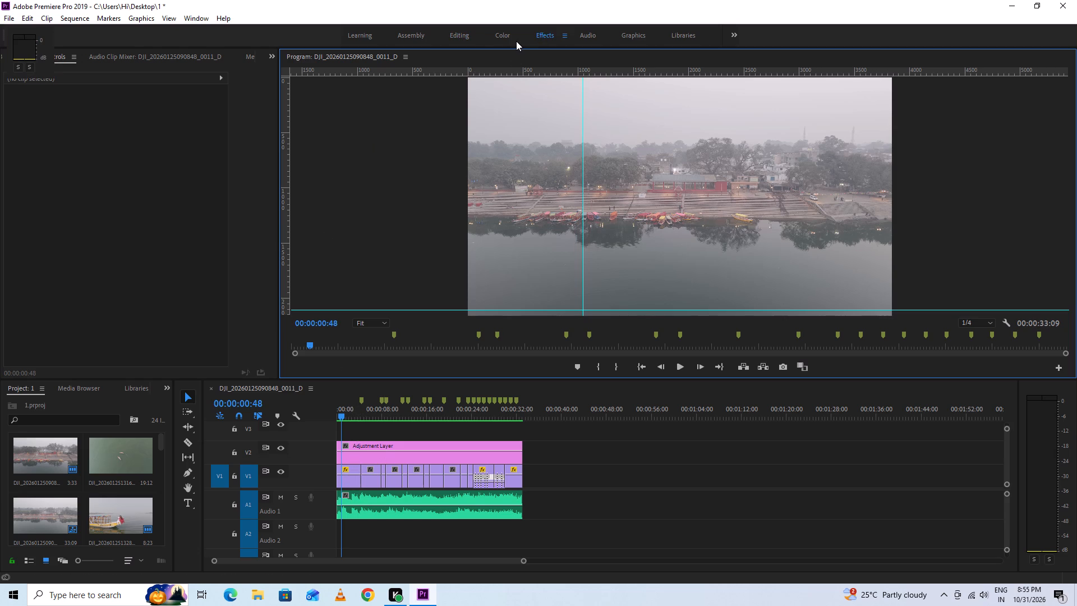
{"action": "left_click", "coordinate": [508, 38]}
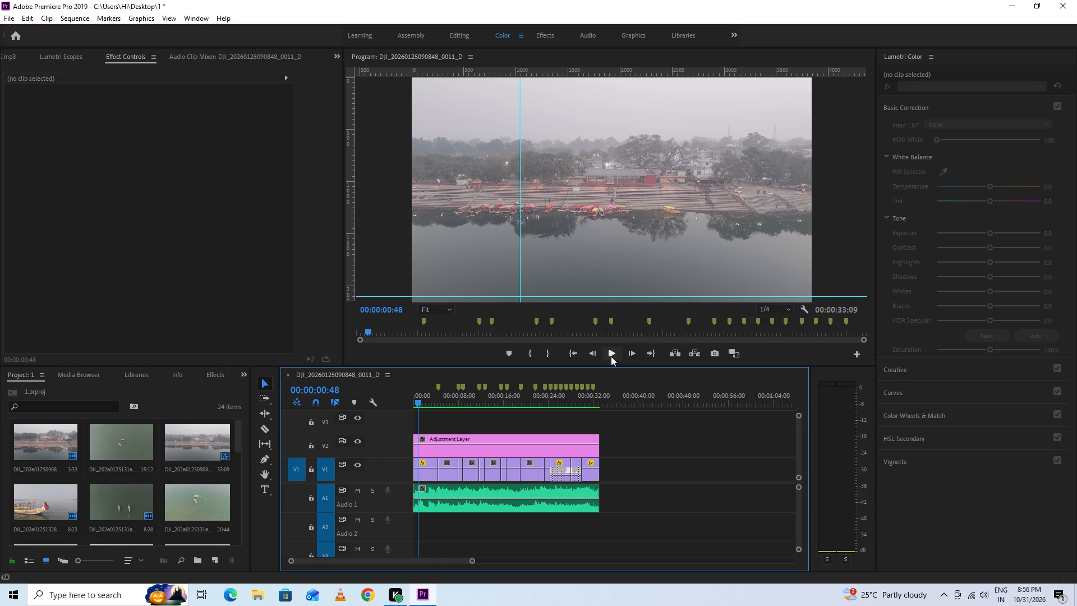
Enlarge the Program monitor by shrinking the timeline area below it.
{"action": "left_click_drag", "start_coordinate": [607, 366], "coordinate": [627, 467]}
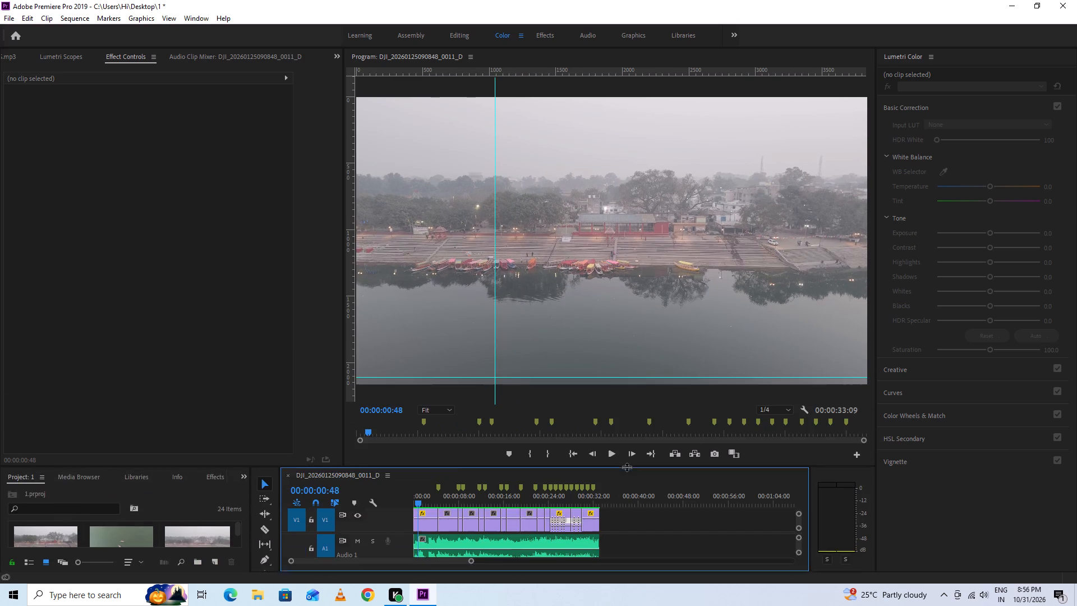
{"action": "left_click_drag", "start_coordinate": [627, 467], "coordinate": [627, 465]}
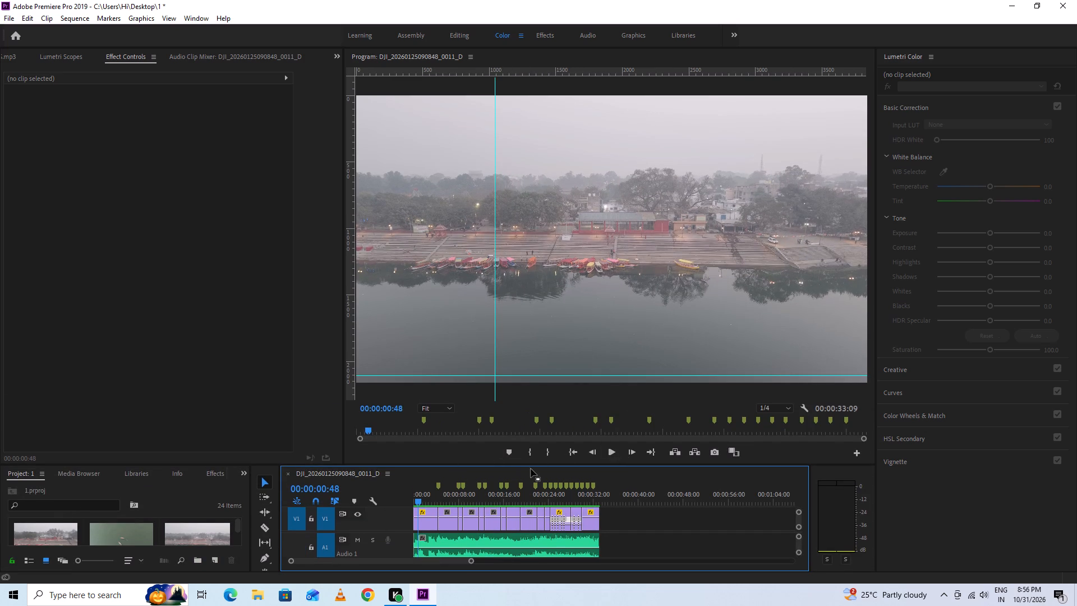
Scrub through the first riverbank clip and return to the sequence start.
{"action": "left_click_drag", "start_coordinate": [432, 496], "coordinate": [434, 503]}
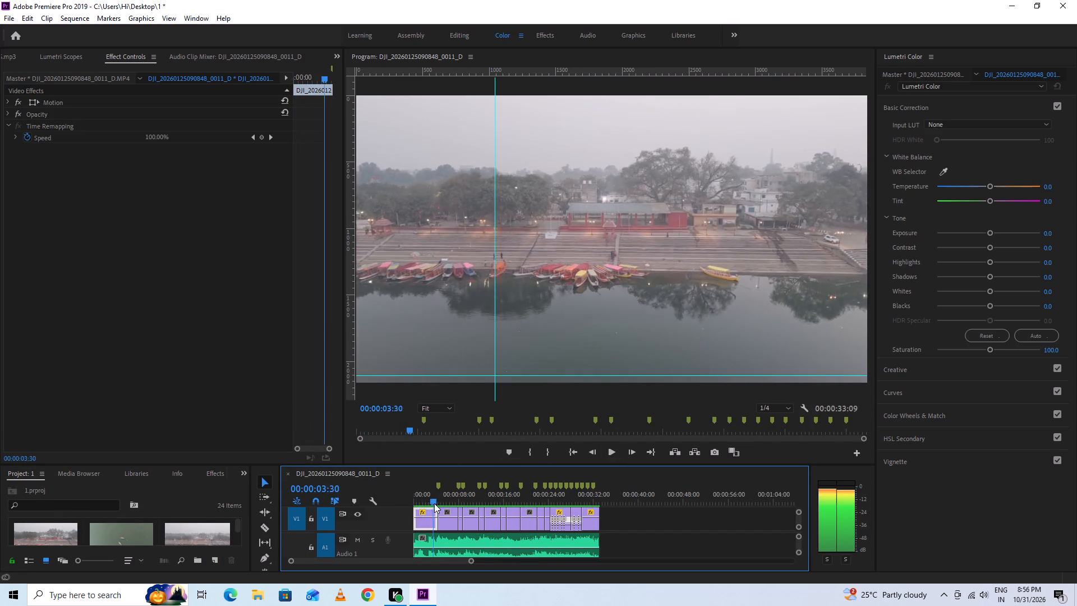
{"action": "left_click_drag", "start_coordinate": [434, 503], "coordinate": [408, 505]}
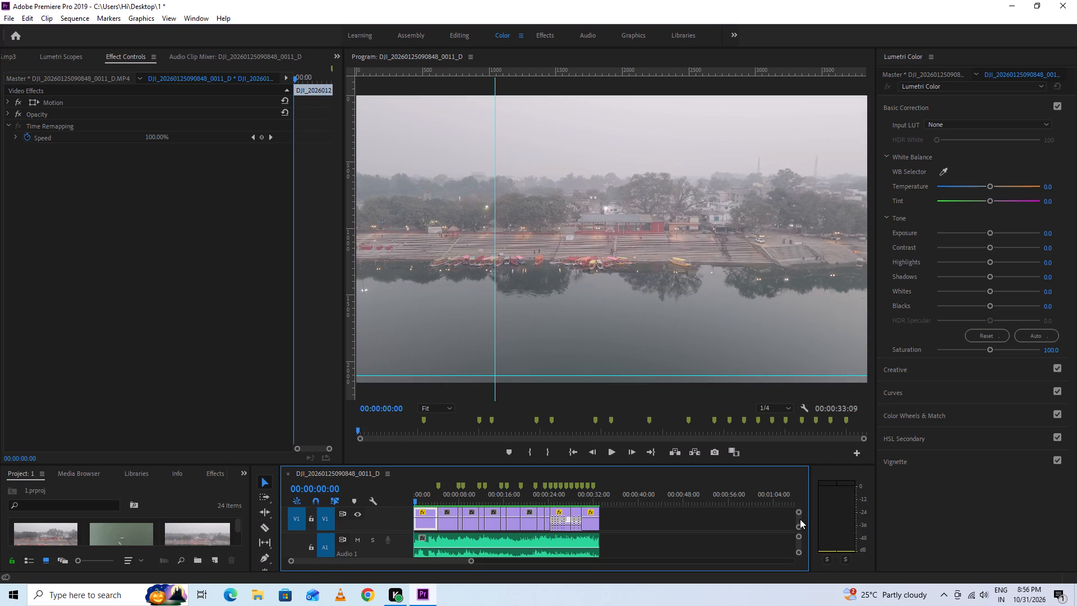
Reduce the video and audio track heights so that V1 to V3 and A1 to A3 all fit in the timeline.
{"action": "left_click", "coordinate": [800, 519]}
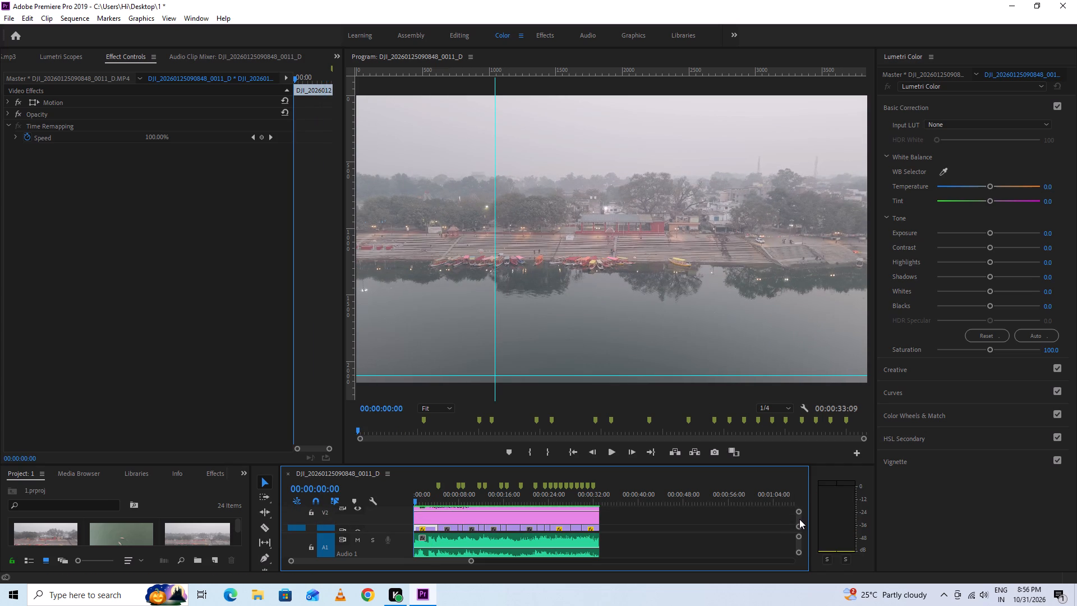
{"action": "left_click_drag", "start_coordinate": [802, 543], "coordinate": [800, 536]}
{"action": "left_click_drag", "start_coordinate": [796, 544], "coordinate": [798, 536]}
{"action": "left_click_drag", "start_coordinate": [798, 547], "coordinate": [798, 538]}
{"action": "left_click_drag", "start_coordinate": [798, 536], "coordinate": [799, 530]}
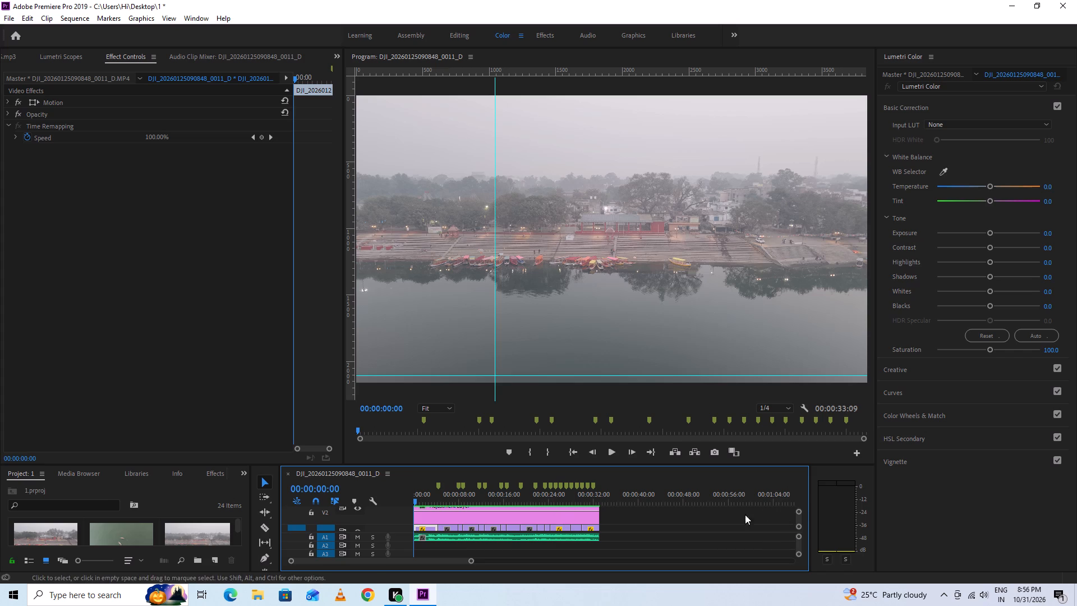
{"action": "left_click", "coordinate": [800, 515]}
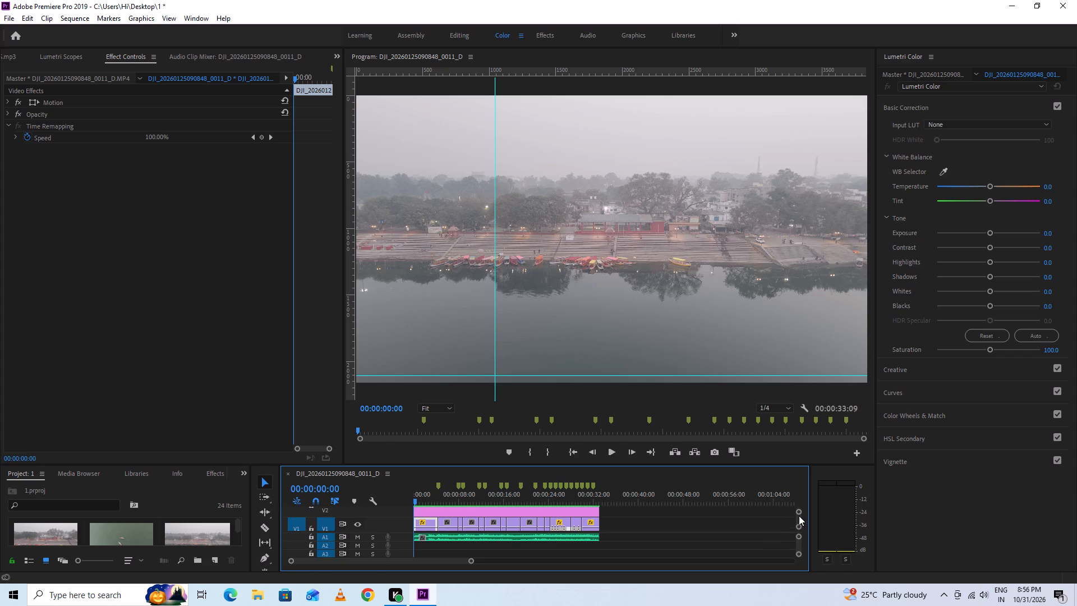
{"action": "left_click", "coordinate": [800, 512]}
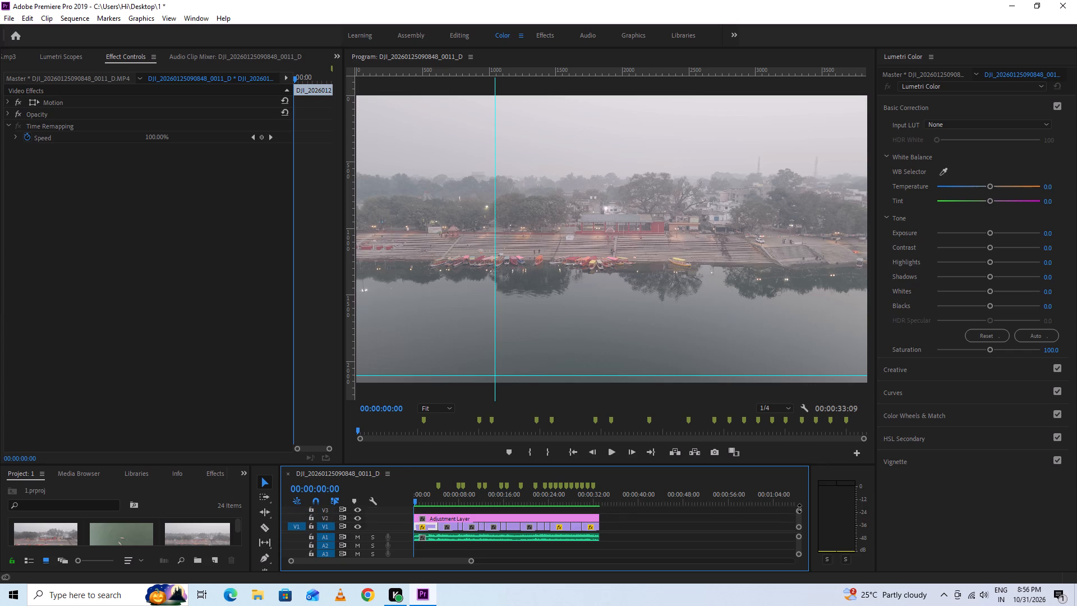
Scrub through the whole sequence to its end and return to 00:00:00:00.
{"action": "left_click_drag", "start_coordinate": [412, 498], "coordinate": [422, 500]}
{"action": "left_click_drag", "start_coordinate": [417, 499], "coordinate": [473, 507]}
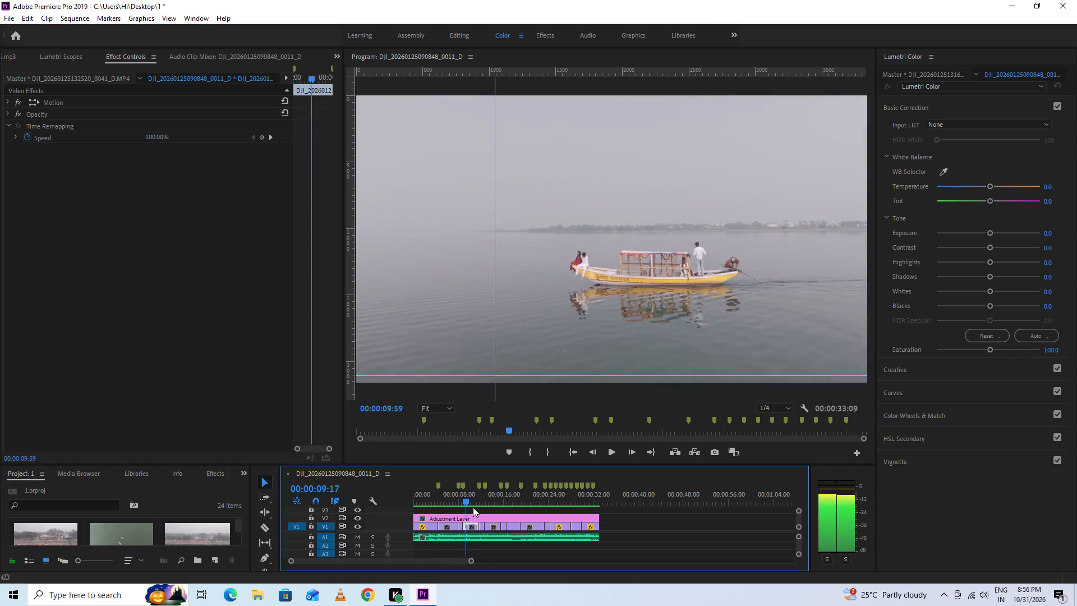
{"action": "left_click_drag", "start_coordinate": [473, 507], "coordinate": [565, 509]}
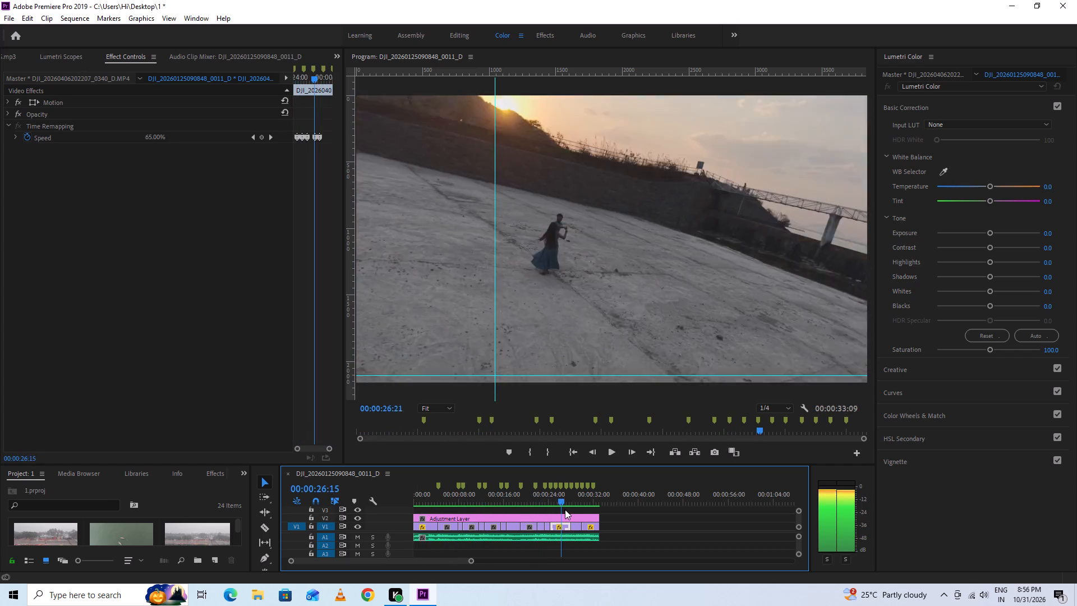
{"action": "left_click_drag", "start_coordinate": [565, 509], "coordinate": [607, 508]}
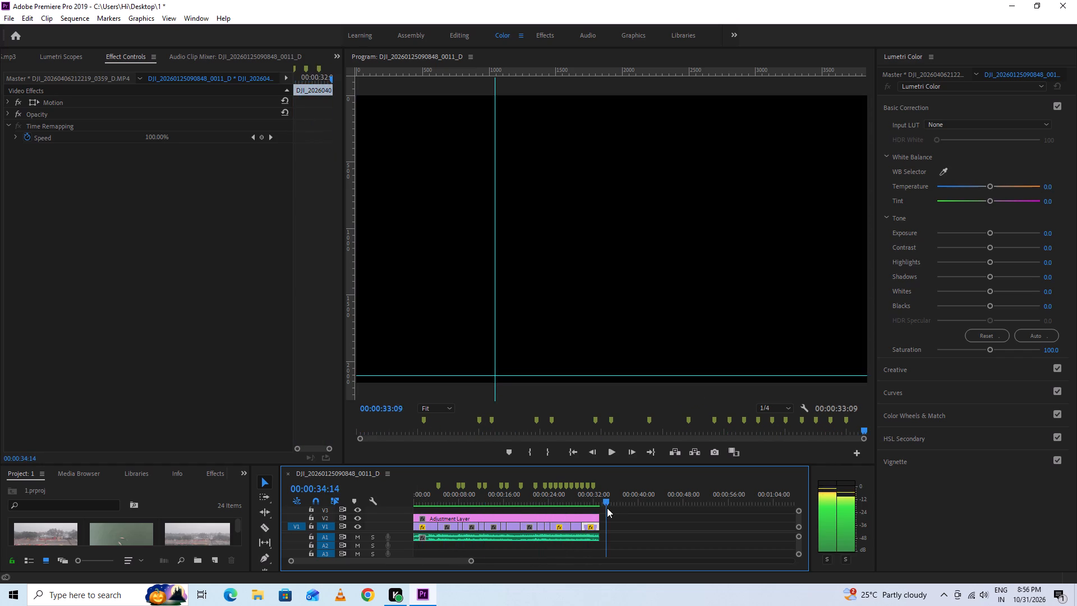
{"action": "left_click_drag", "start_coordinate": [607, 508], "coordinate": [392, 513]}
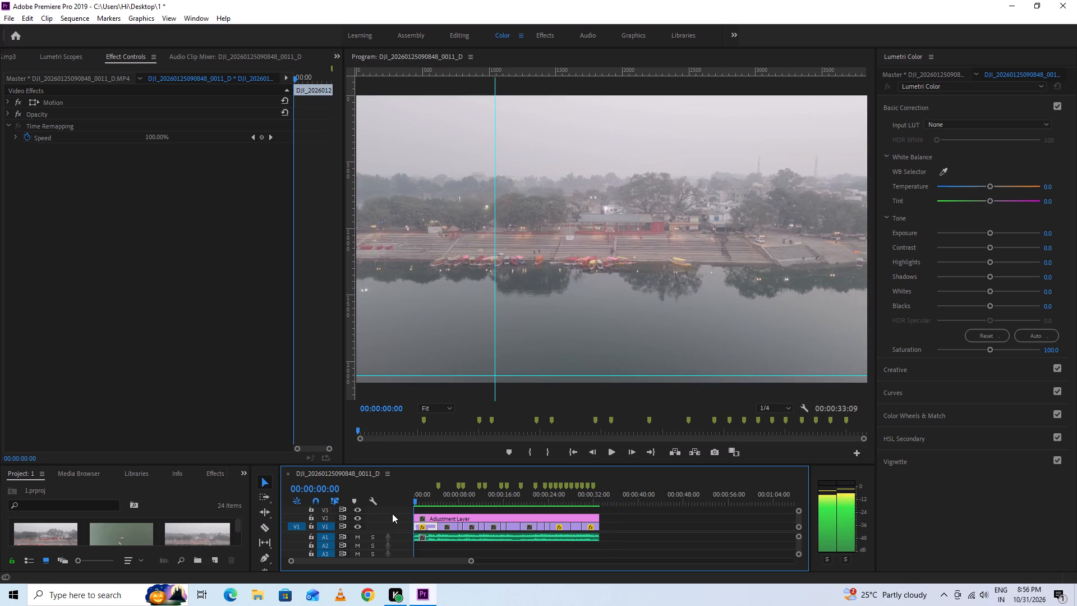
{"action": "left_click_drag", "start_coordinate": [392, 513], "coordinate": [392, 513]}
Play the sequence from the start through the boat shots and return to 00:00:00:00.
{"action": "left_click", "coordinate": [613, 456]}
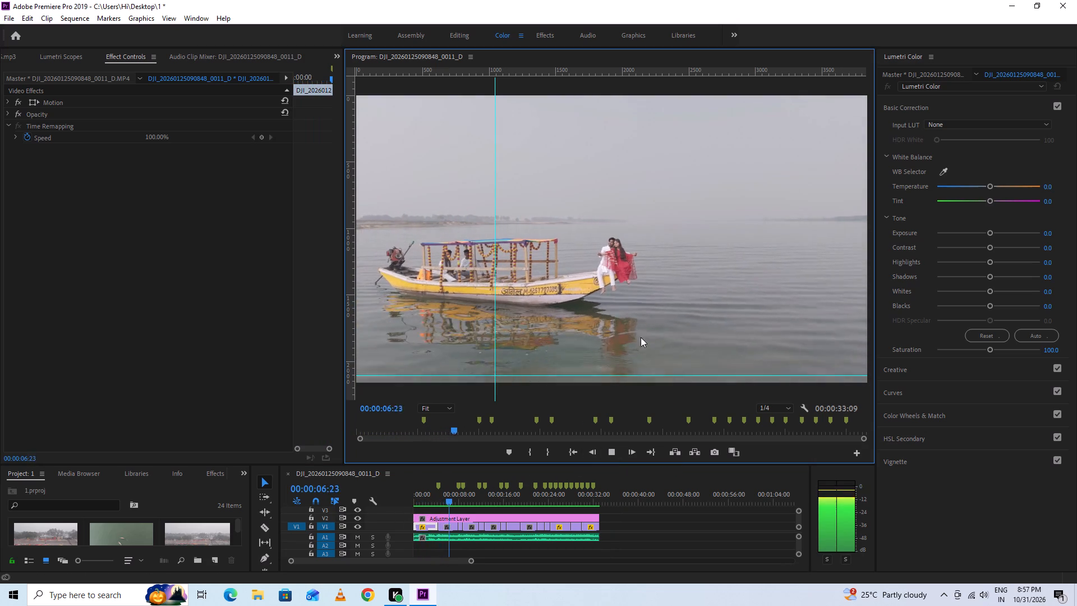
{"action": "left_click", "coordinate": [611, 454]}
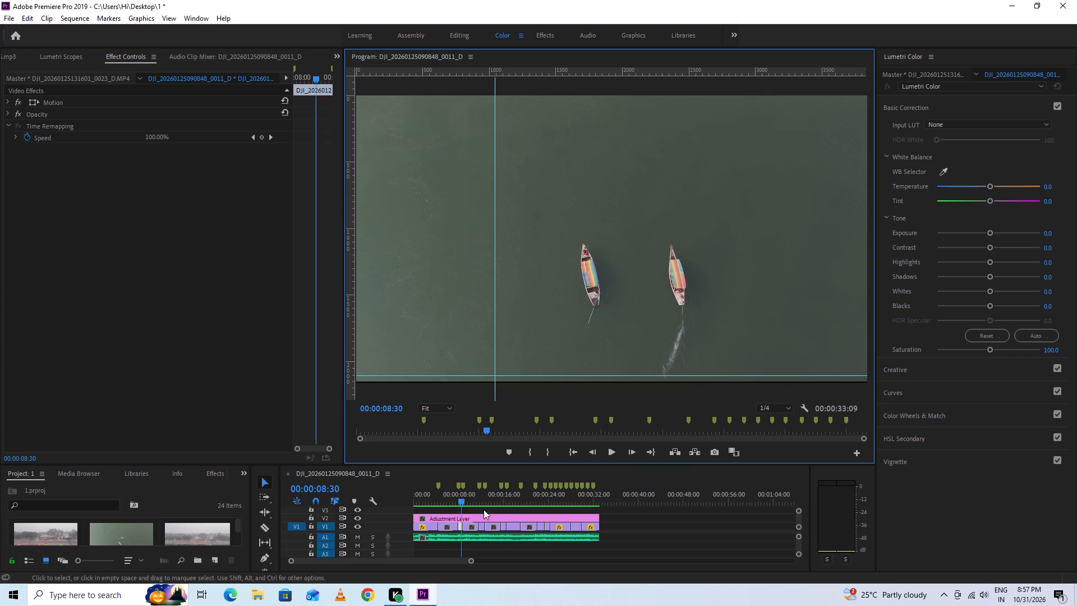
{"action": "left_click_drag", "start_coordinate": [460, 499], "coordinate": [408, 496]}
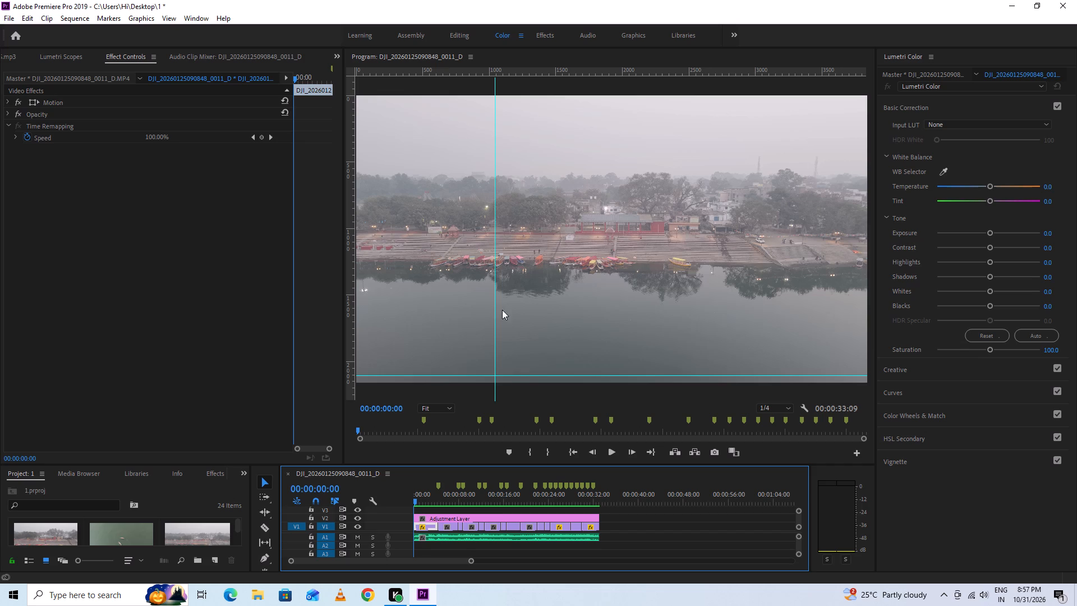
At the decorated boat shot at 00:00:05:59, reposition the vertical and horizontal guides to cross at the couple on the bow.
{"action": "left_click_drag", "start_coordinate": [459, 498], "coordinate": [431, 499]}
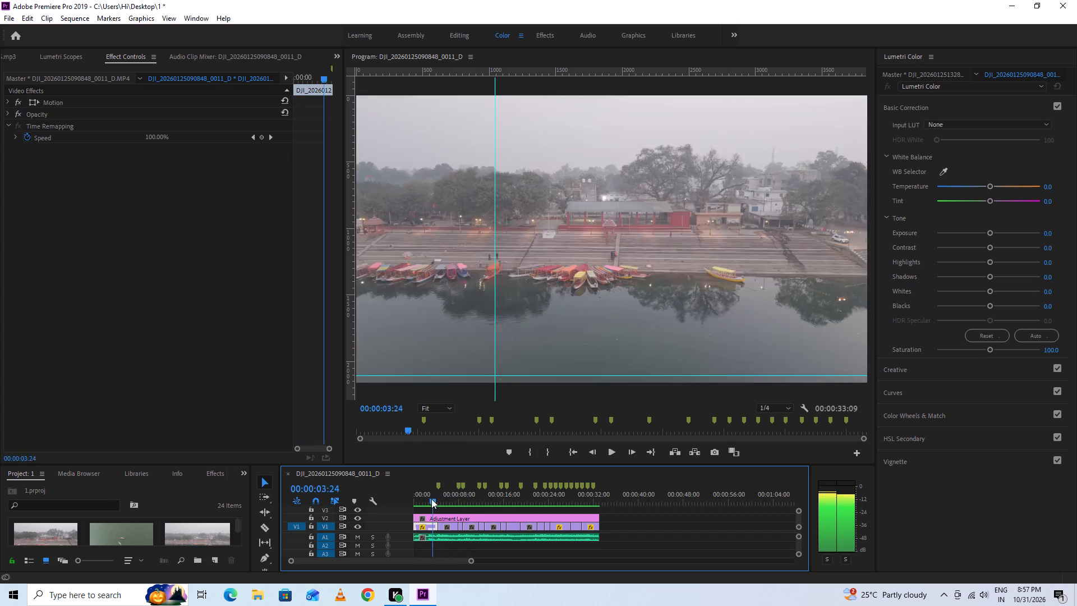
{"action": "left_click_drag", "start_coordinate": [431, 499], "coordinate": [449, 506]}
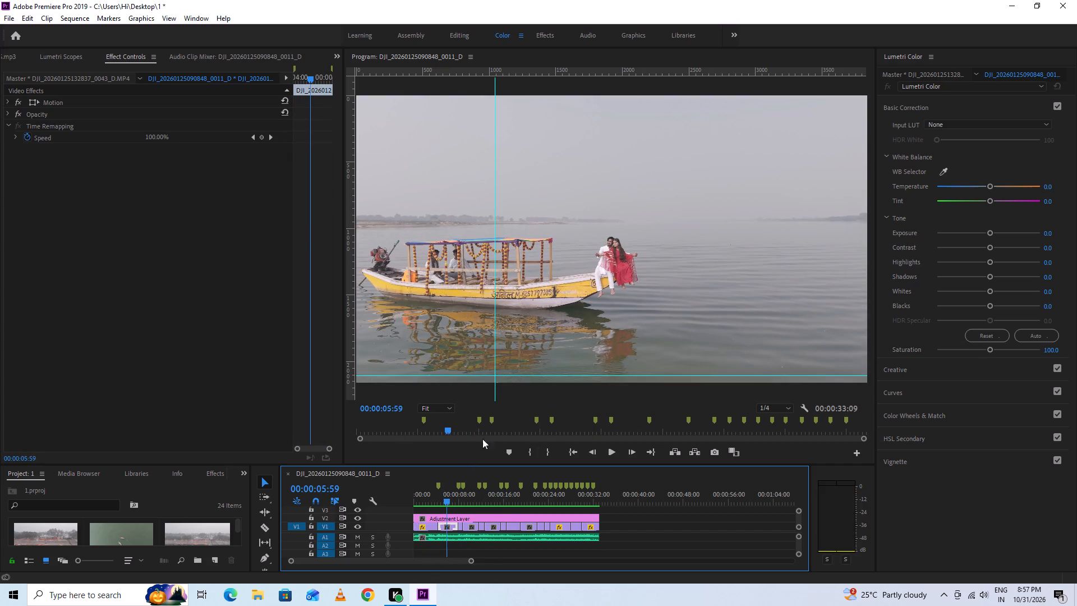
{"action": "left_click_drag", "start_coordinate": [494, 343], "coordinate": [624, 354]}
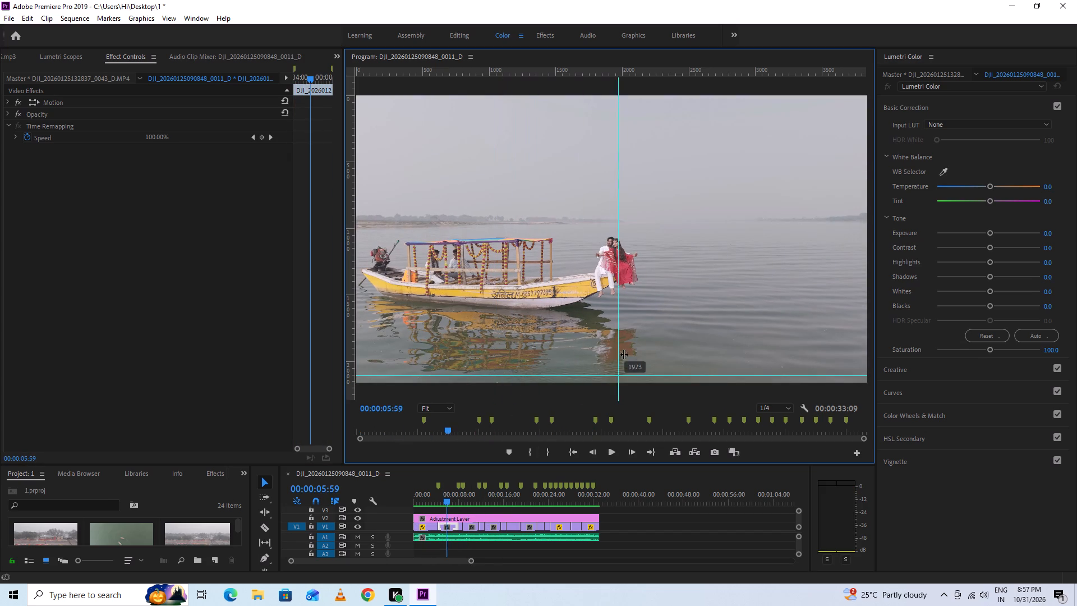
{"action": "left_click_drag", "start_coordinate": [624, 354], "coordinate": [680, 357]}
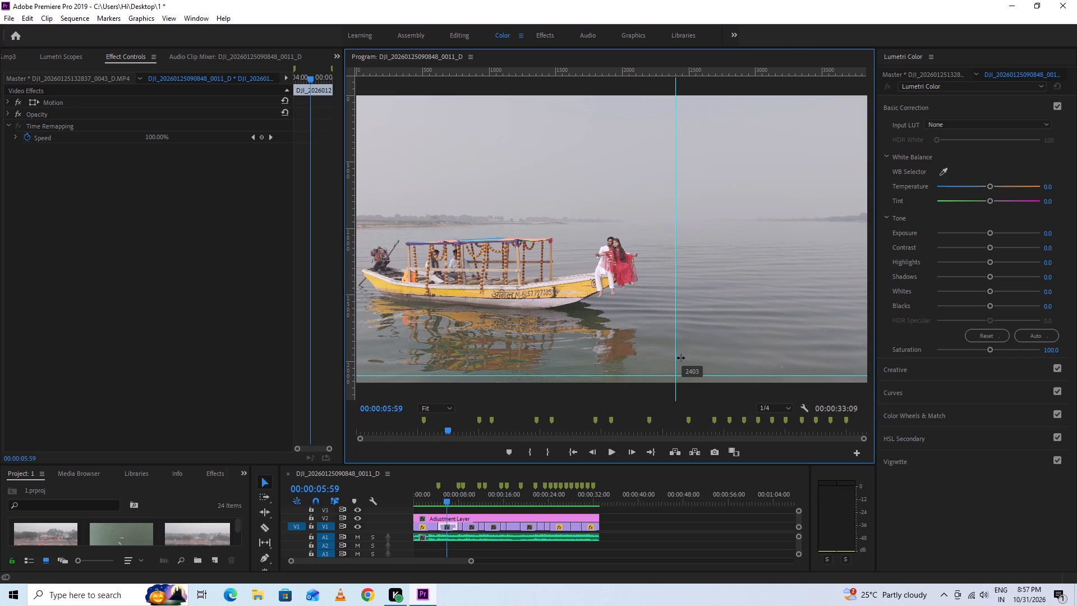
{"action": "left_click_drag", "start_coordinate": [680, 357], "coordinate": [609, 370]}
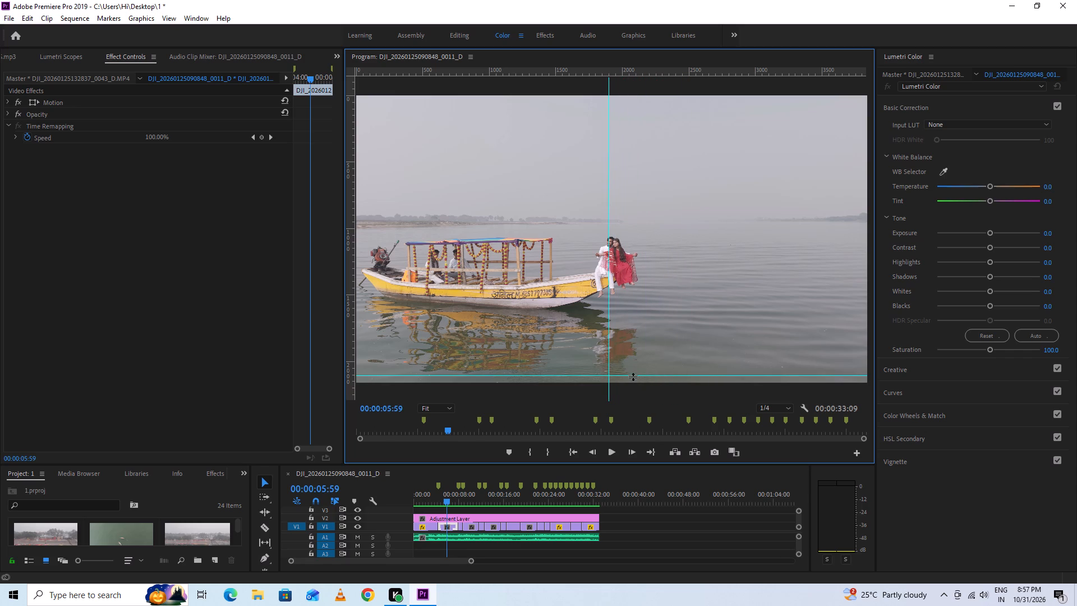
{"action": "left_click_drag", "start_coordinate": [632, 376], "coordinate": [638, 228]}
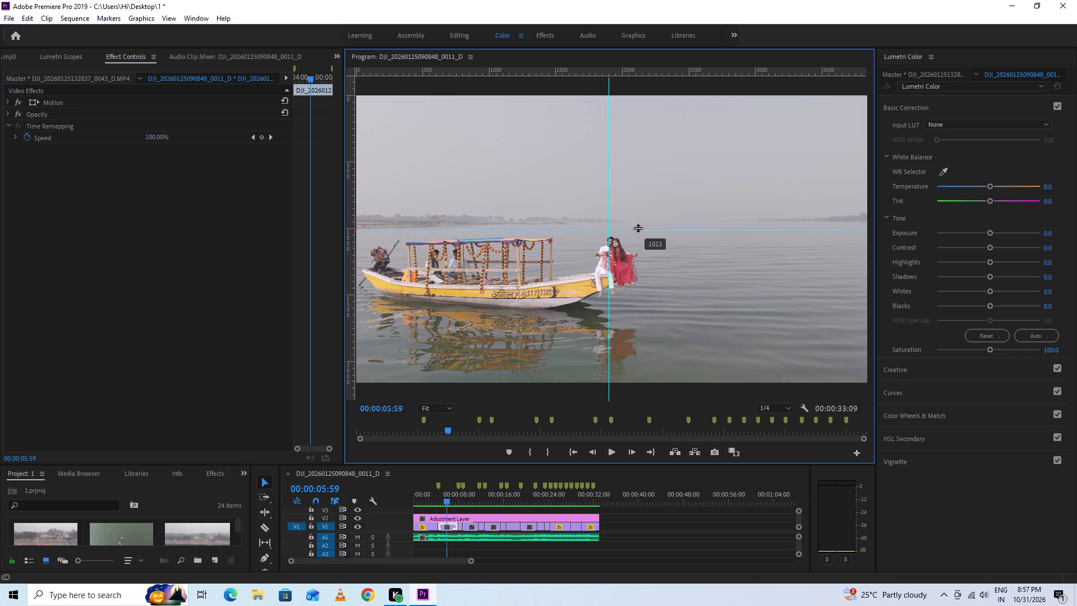
{"action": "left_click_drag", "start_coordinate": [638, 228], "coordinate": [636, 240]}
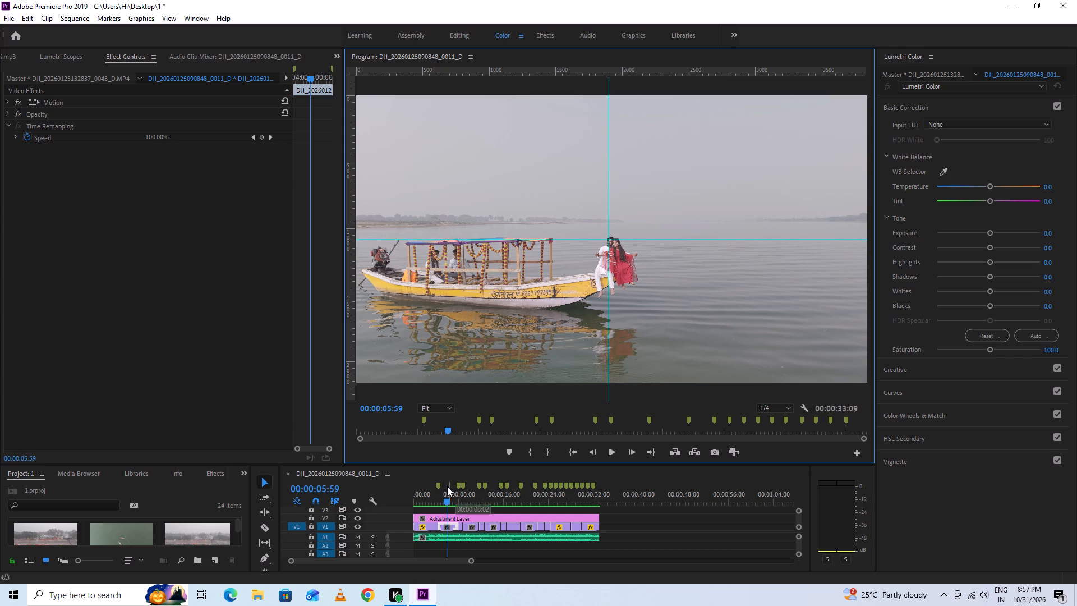
Scrub through the sequence past its end and return to the riverbank clip at 00:00:02:06.
{"action": "left_click_drag", "start_coordinate": [446, 489], "coordinate": [531, 501]}
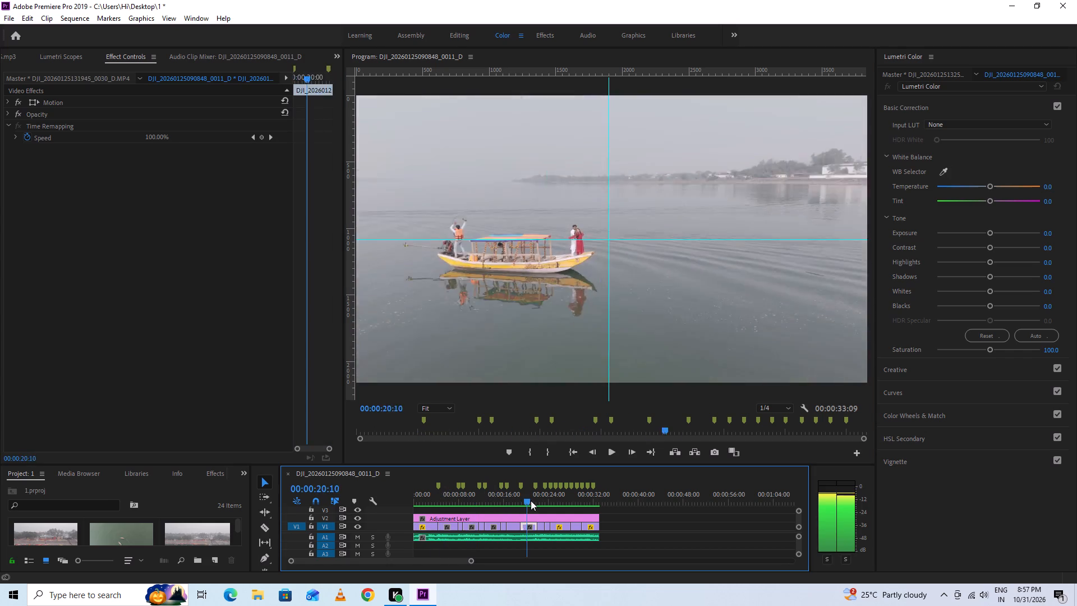
{"action": "left_click_drag", "start_coordinate": [531, 501], "coordinate": [634, 493]}
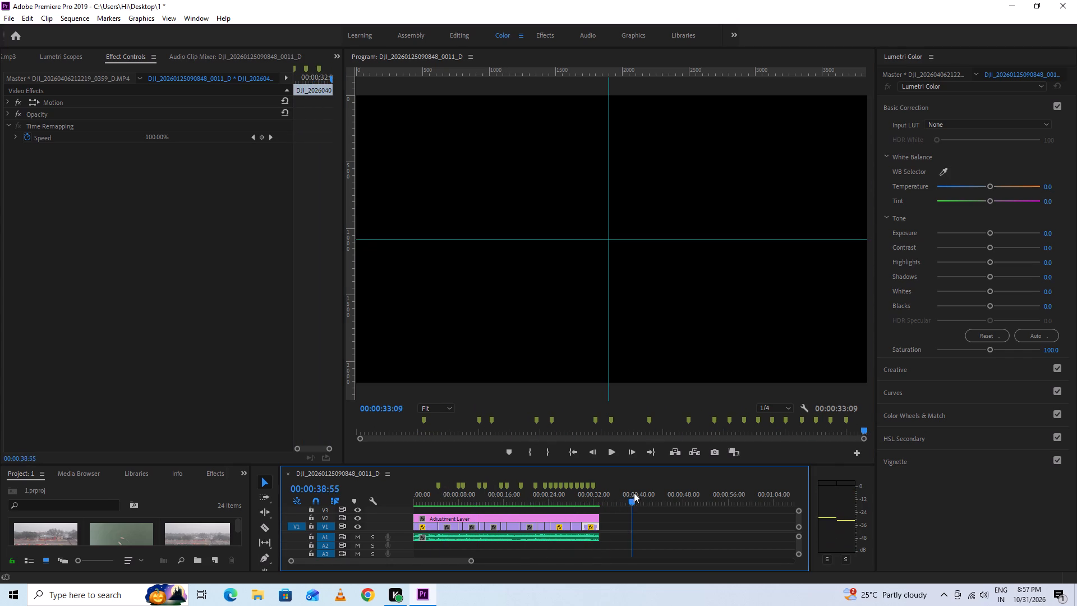
{"action": "left_click_drag", "start_coordinate": [634, 493], "coordinate": [434, 492]}
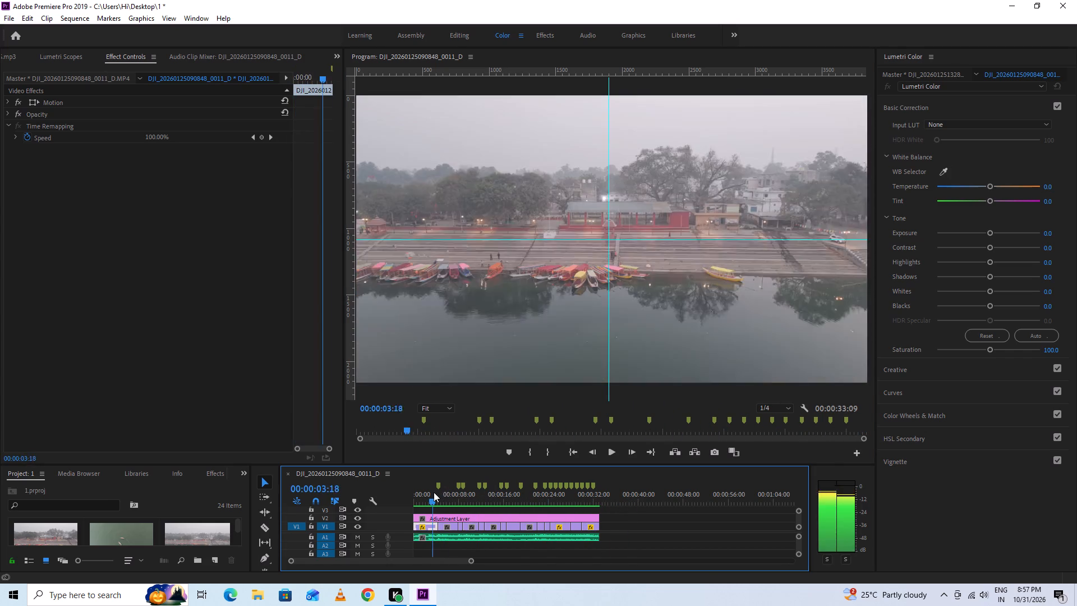
{"action": "left_click_drag", "start_coordinate": [434, 492], "coordinate": [427, 492]}
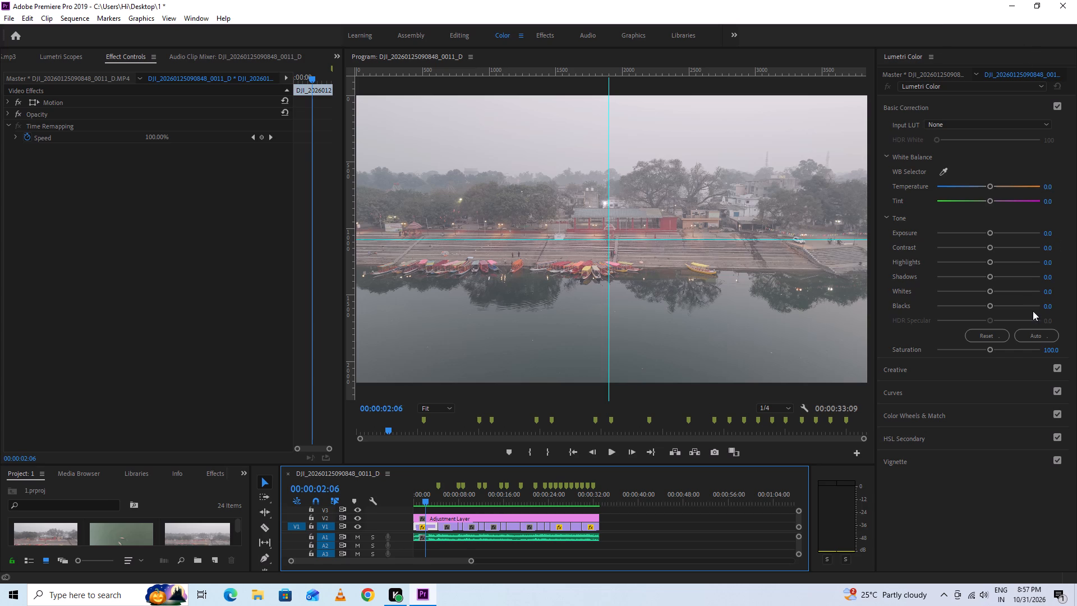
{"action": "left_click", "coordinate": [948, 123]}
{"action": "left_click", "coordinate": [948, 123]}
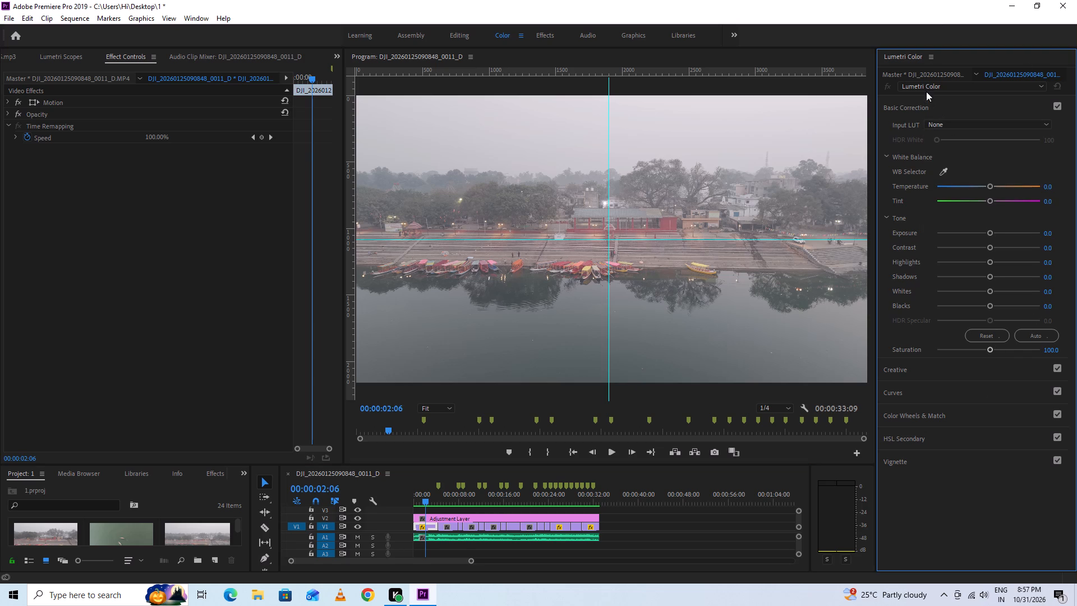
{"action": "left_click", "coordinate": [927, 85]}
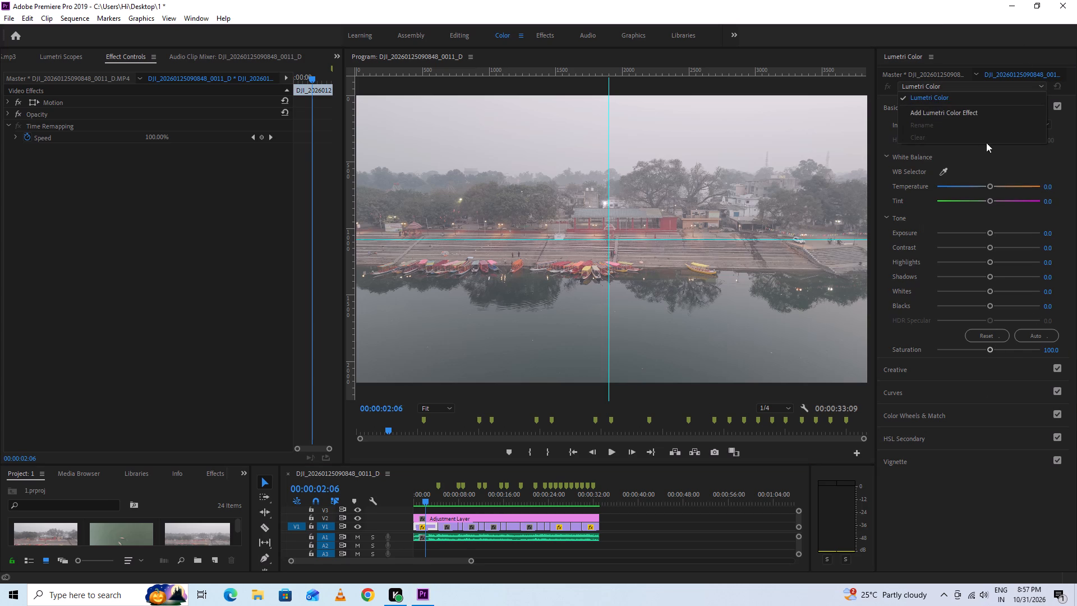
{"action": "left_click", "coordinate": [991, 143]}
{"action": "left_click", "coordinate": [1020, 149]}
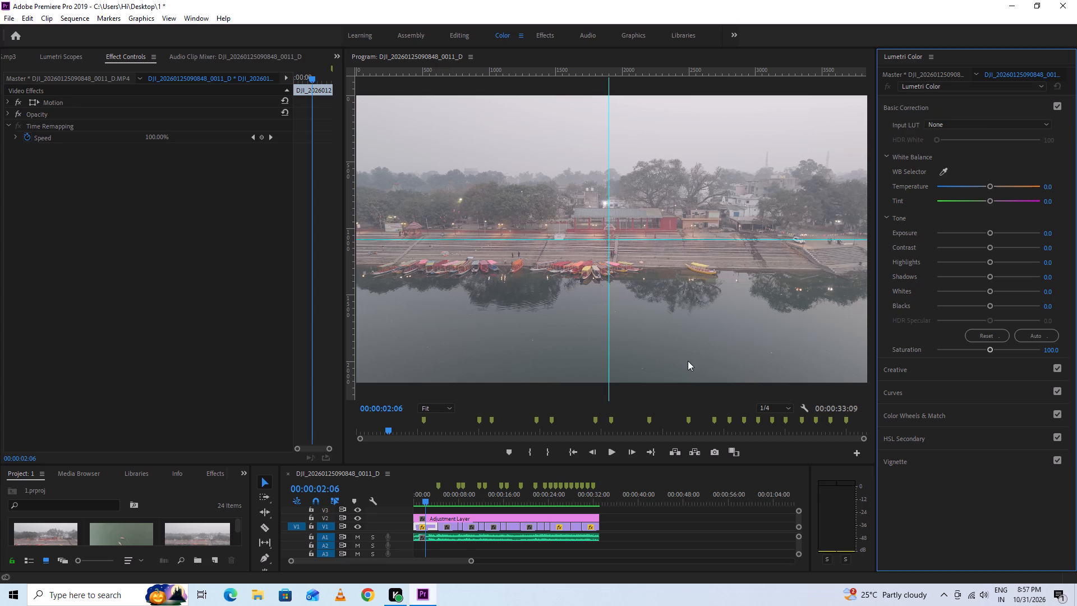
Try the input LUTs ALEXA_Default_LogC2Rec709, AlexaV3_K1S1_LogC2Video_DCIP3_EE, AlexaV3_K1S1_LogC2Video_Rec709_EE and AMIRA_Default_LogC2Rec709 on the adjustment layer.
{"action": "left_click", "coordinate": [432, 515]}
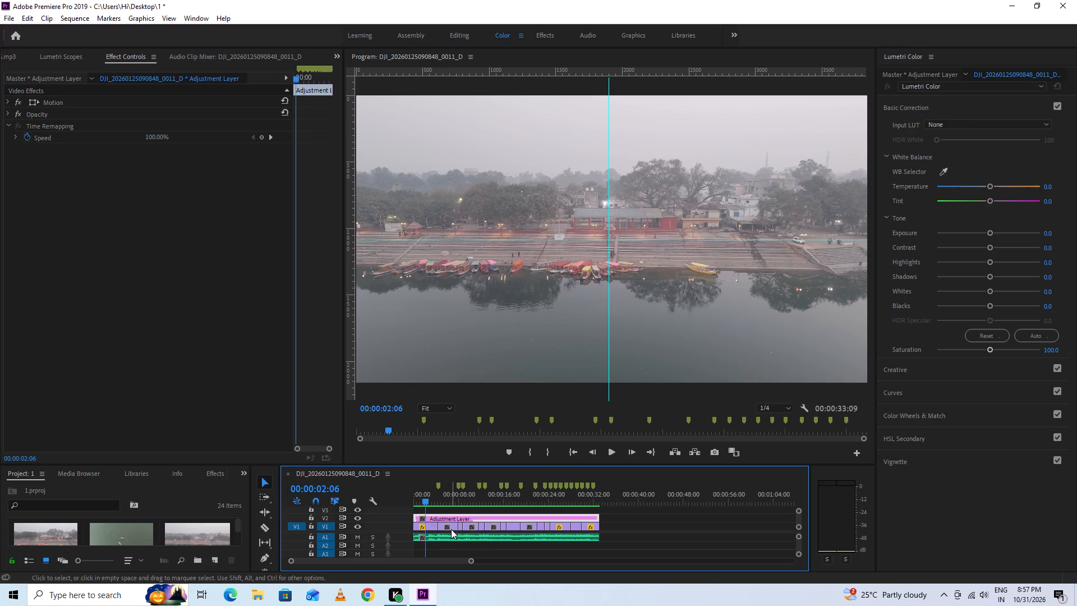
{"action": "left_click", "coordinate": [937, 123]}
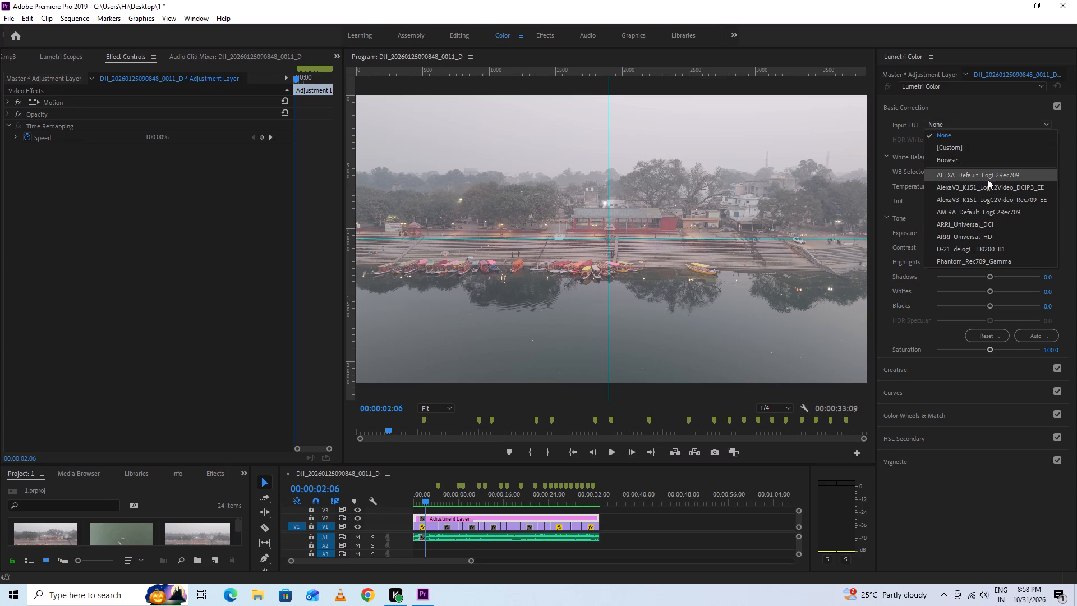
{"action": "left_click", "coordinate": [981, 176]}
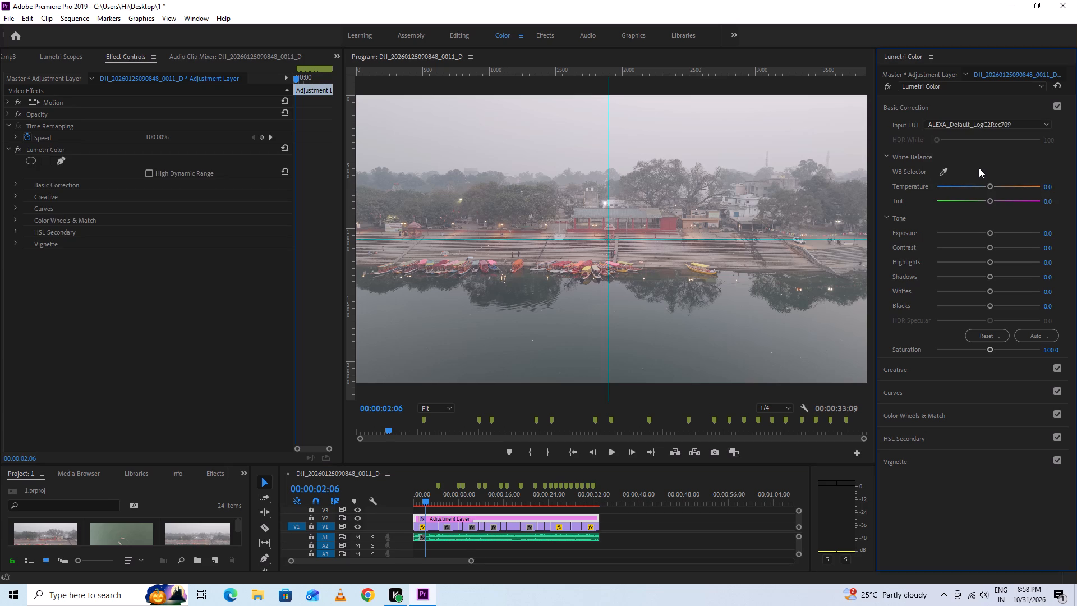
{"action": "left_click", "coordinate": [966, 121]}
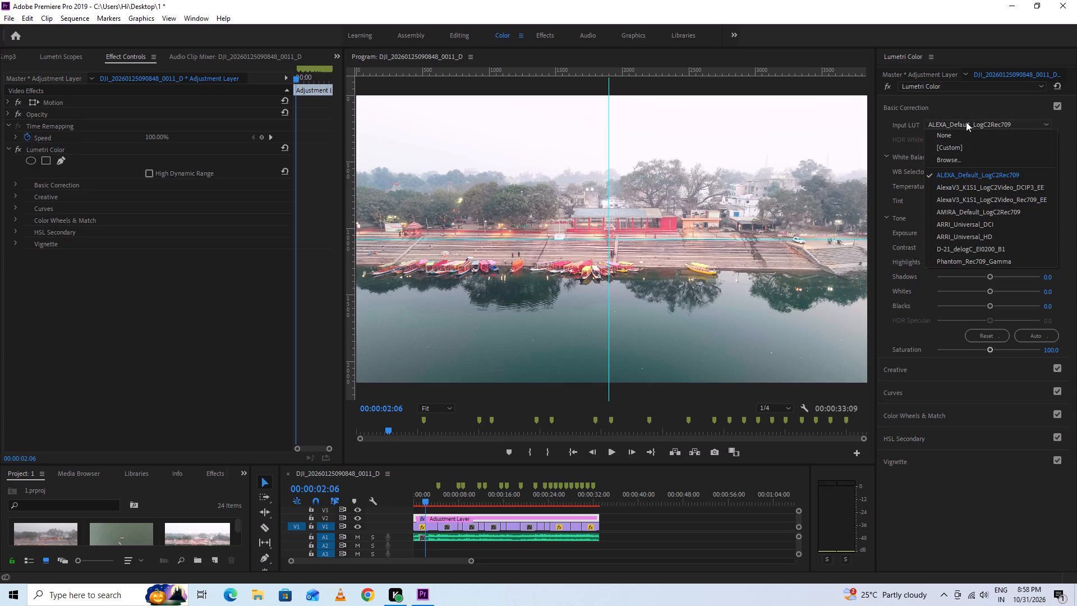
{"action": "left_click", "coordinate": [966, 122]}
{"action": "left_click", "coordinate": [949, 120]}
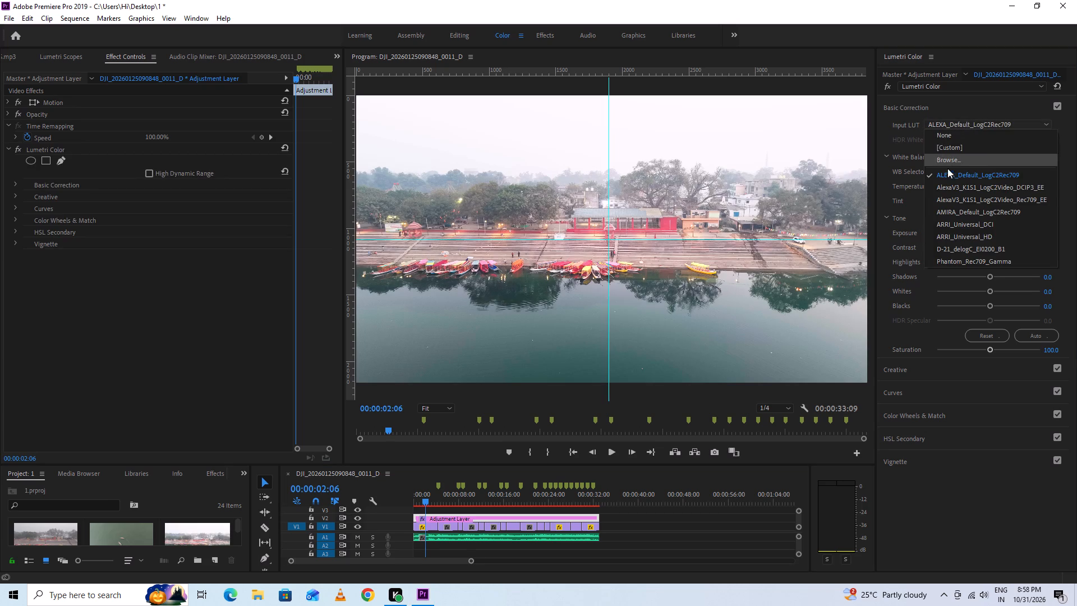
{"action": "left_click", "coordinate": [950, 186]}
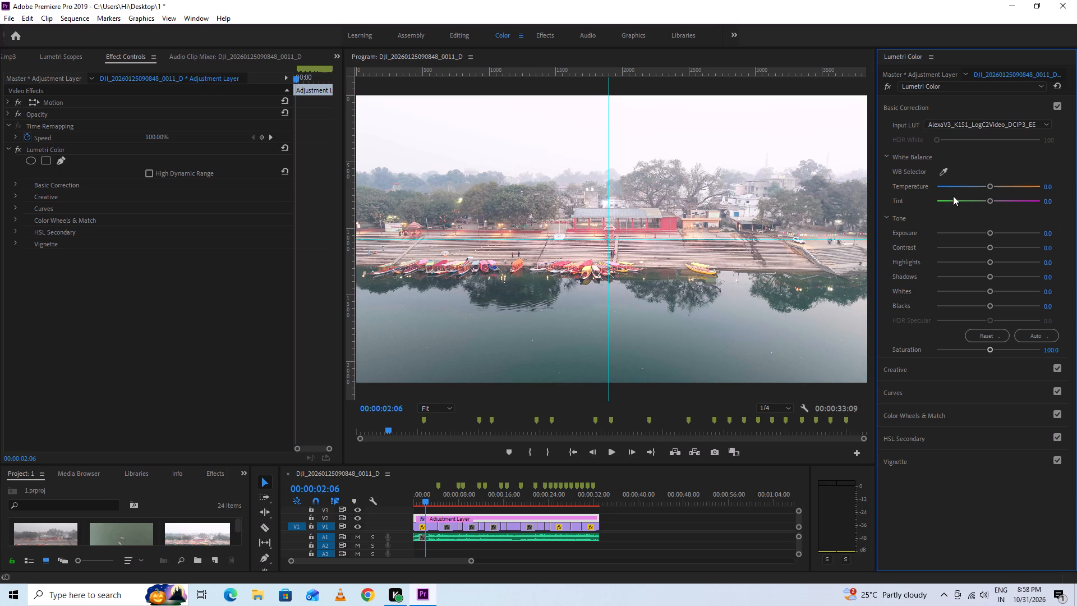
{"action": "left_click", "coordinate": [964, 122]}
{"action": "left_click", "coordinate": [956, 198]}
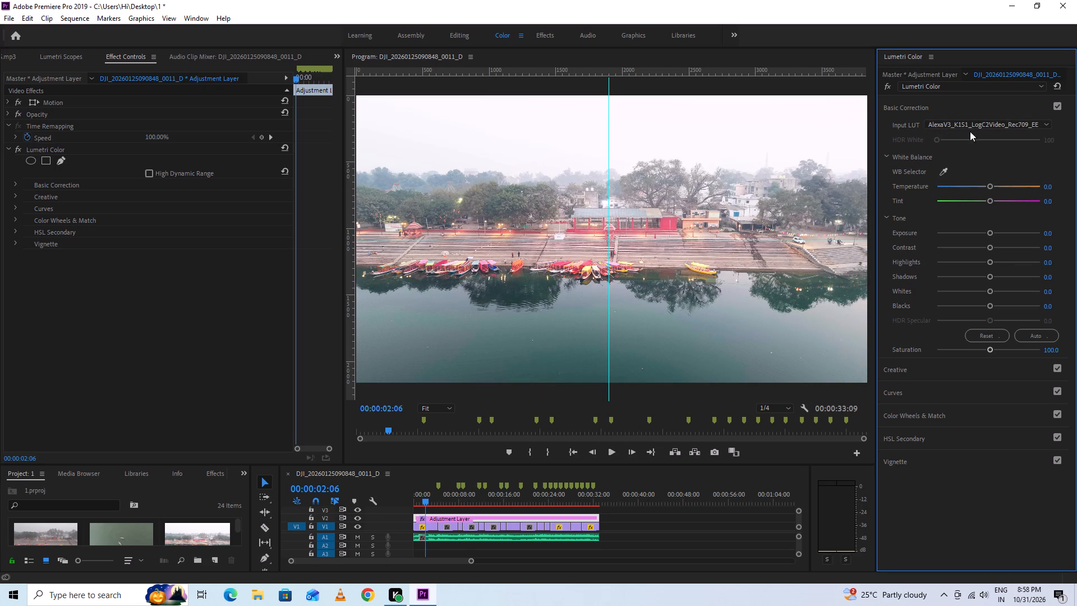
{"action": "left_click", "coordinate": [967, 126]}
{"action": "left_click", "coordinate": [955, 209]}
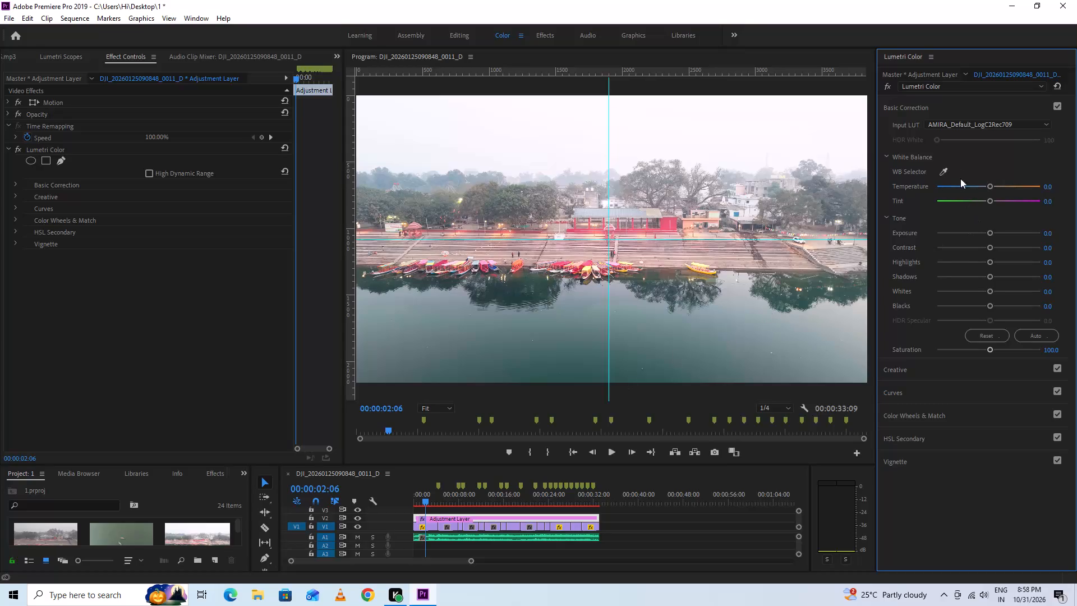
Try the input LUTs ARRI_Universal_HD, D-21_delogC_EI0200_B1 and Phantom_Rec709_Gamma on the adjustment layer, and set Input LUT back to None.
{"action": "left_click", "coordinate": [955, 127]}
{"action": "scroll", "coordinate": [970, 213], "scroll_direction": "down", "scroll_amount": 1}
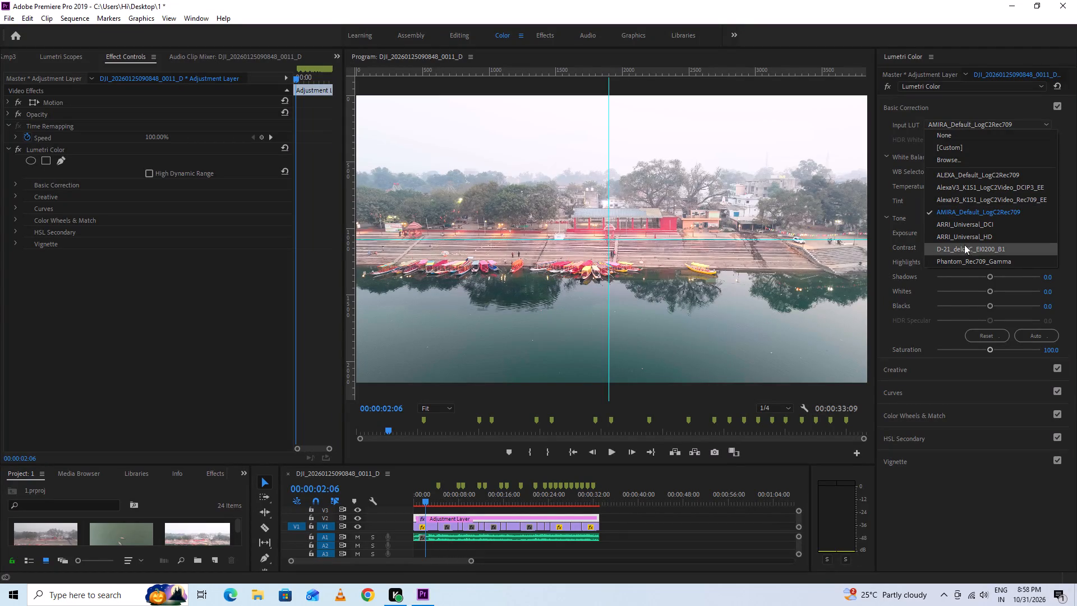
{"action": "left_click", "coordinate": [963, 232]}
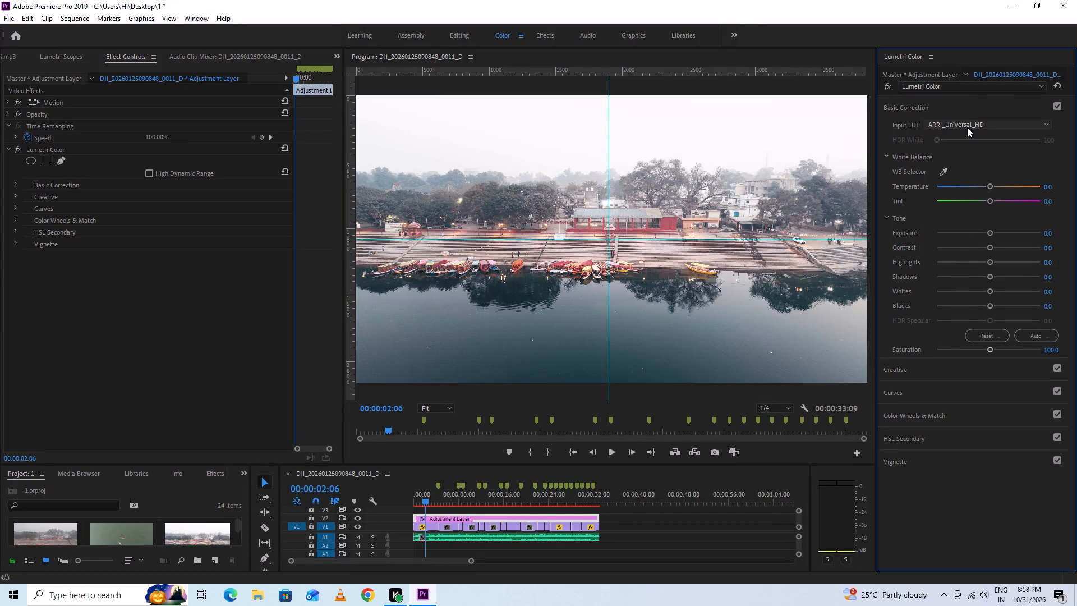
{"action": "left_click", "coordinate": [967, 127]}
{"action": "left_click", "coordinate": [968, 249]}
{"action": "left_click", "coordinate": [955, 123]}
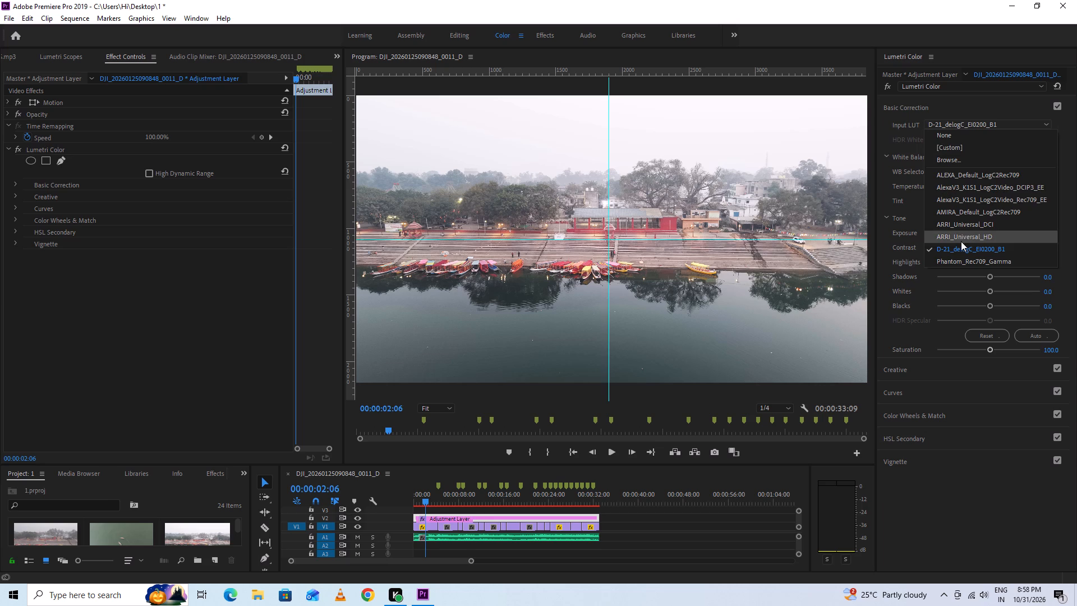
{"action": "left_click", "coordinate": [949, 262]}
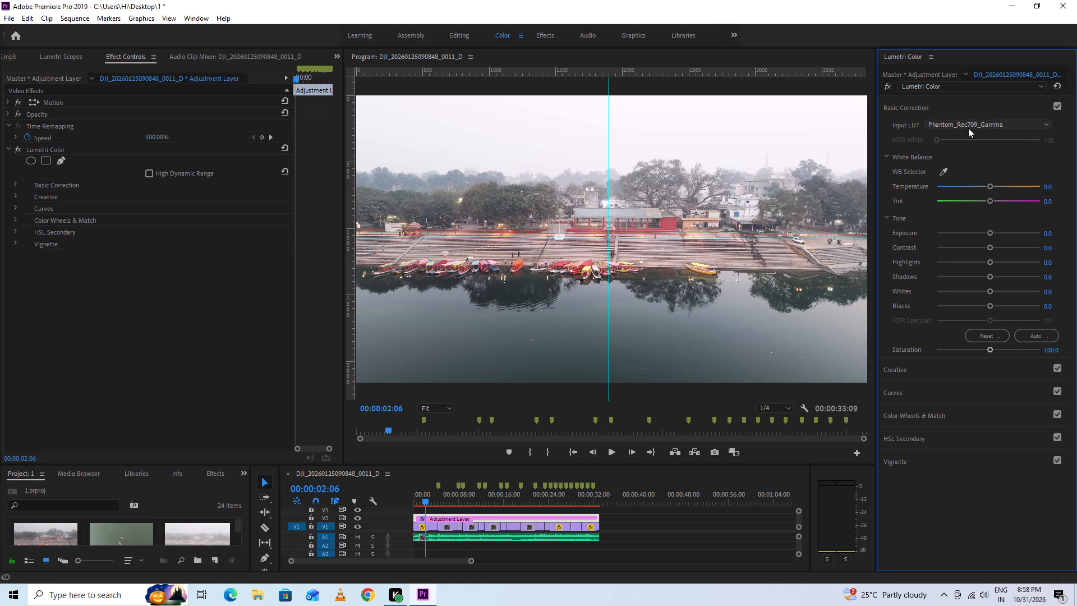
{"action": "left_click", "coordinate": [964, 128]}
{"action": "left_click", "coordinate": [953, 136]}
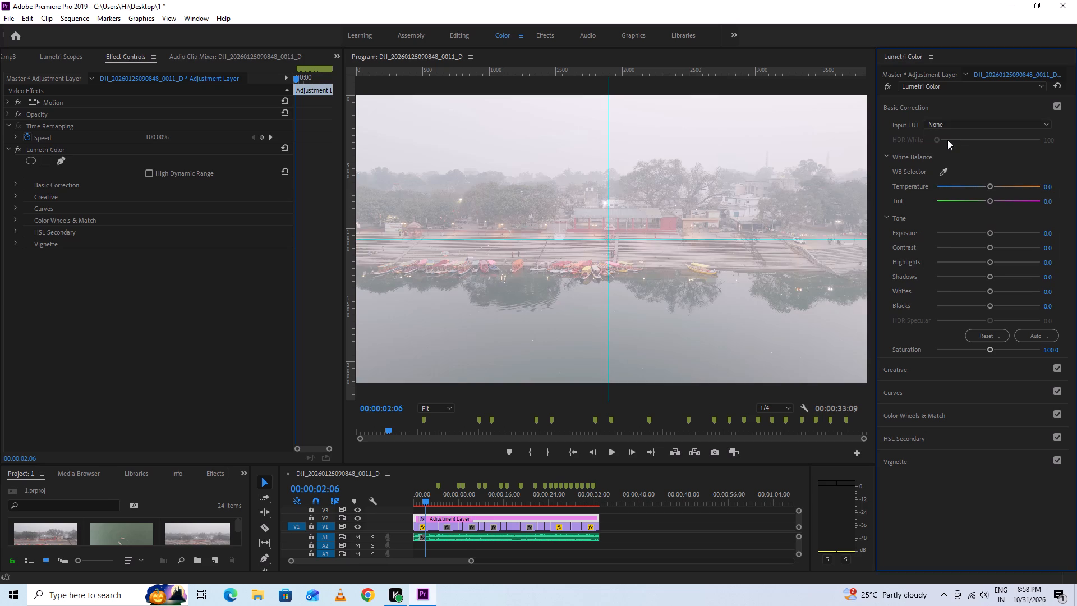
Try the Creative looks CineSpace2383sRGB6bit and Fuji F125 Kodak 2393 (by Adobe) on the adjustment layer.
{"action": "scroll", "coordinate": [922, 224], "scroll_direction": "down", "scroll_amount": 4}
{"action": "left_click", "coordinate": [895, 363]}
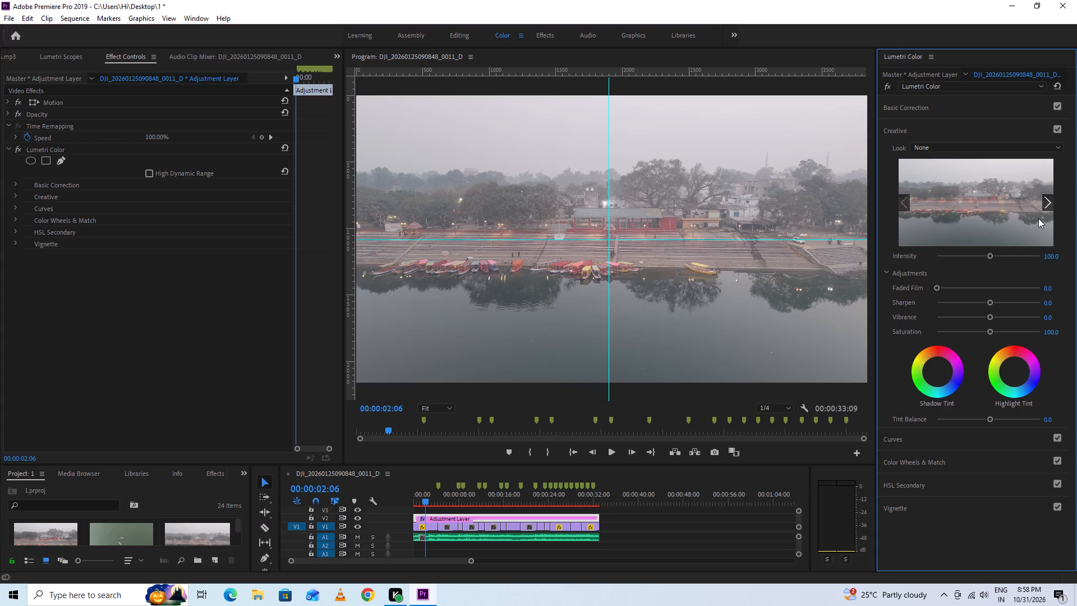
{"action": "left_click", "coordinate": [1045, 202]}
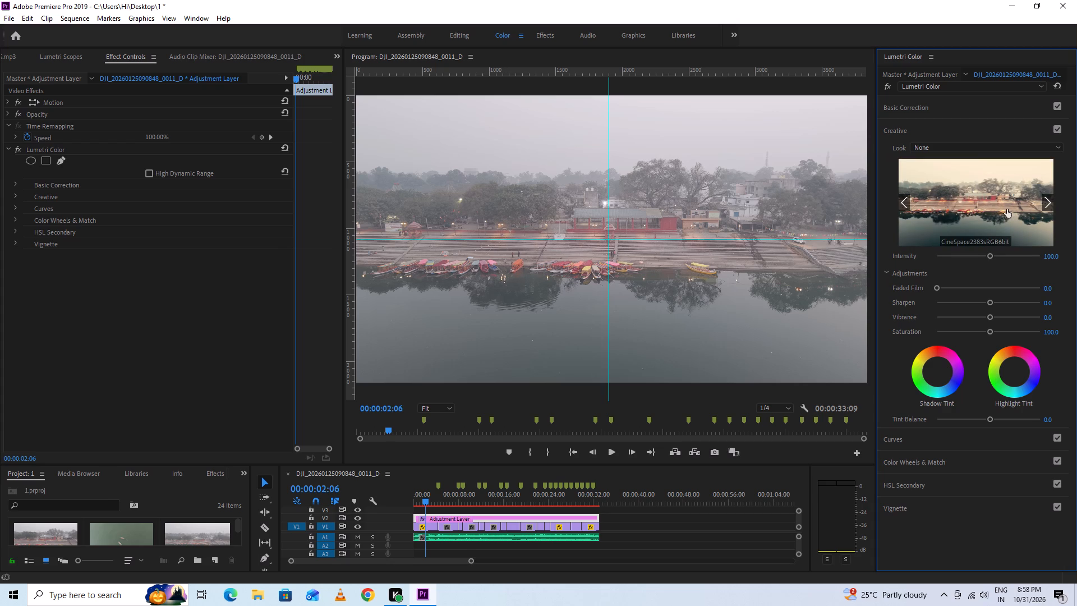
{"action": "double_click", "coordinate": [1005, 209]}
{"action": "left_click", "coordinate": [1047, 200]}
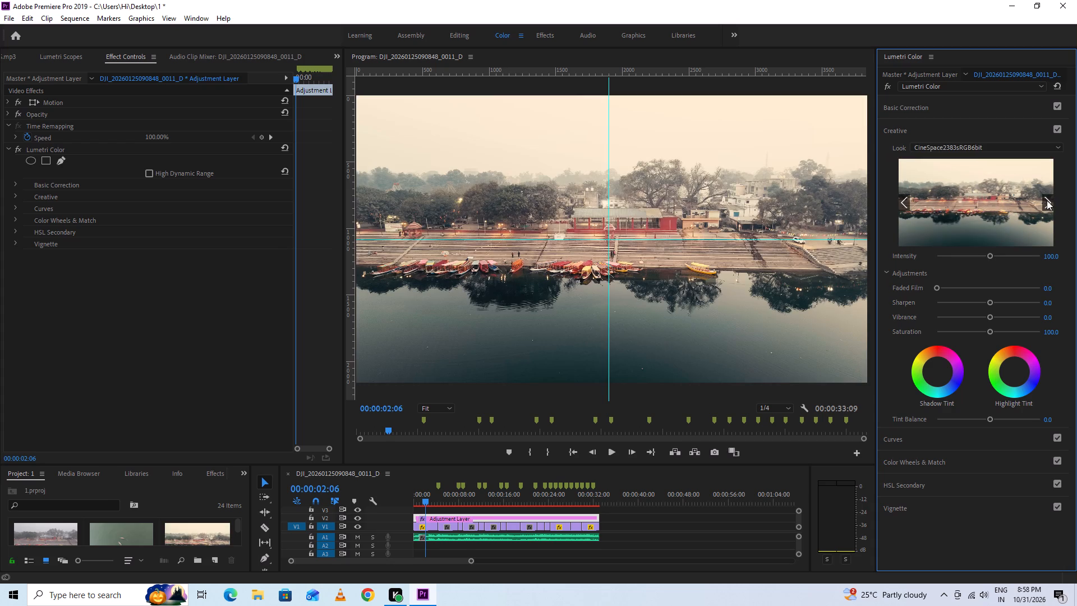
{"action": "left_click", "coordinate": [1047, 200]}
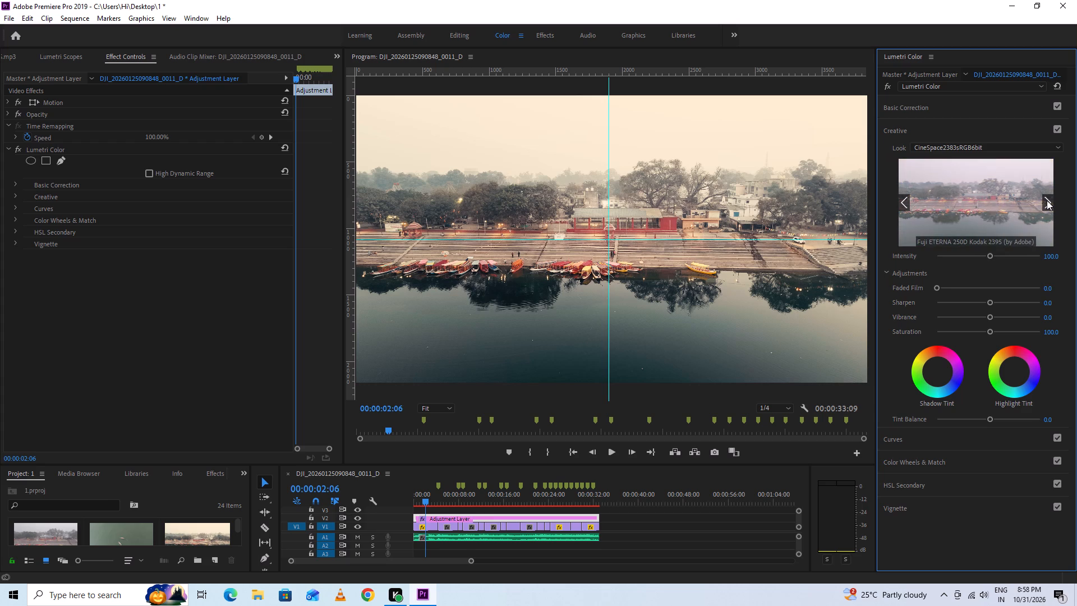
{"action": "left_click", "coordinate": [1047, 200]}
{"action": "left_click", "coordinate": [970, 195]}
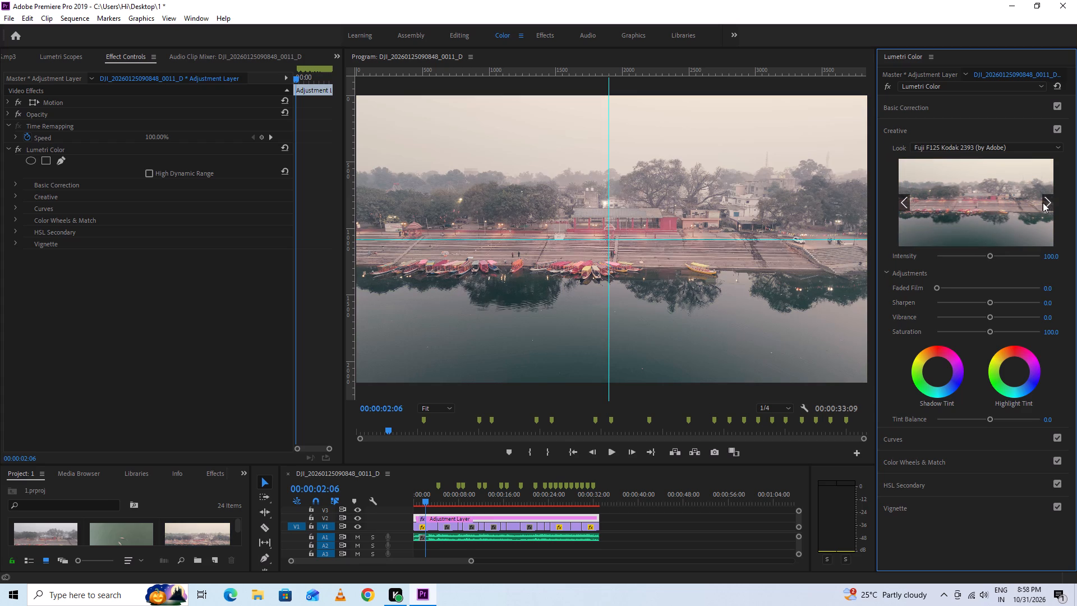
Apply the Creative look Fuji REALA 500D Kodak 2393 (by Adobe) to the adjustment layer.
{"action": "left_click", "coordinate": [1044, 203]}
{"action": "left_click", "coordinate": [1046, 203]}
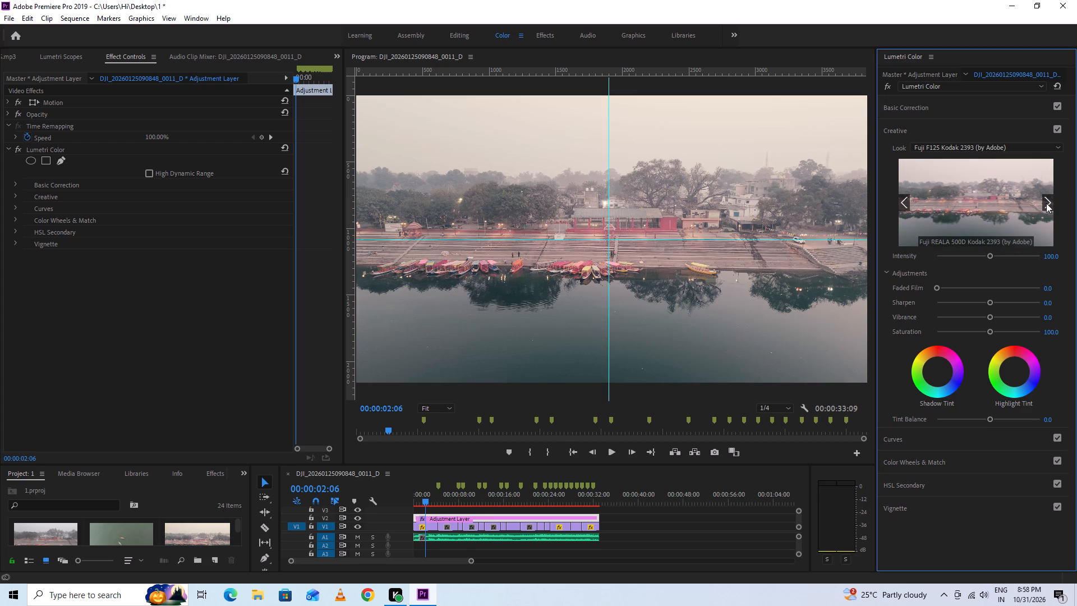
{"action": "left_click", "coordinate": [991, 208]}
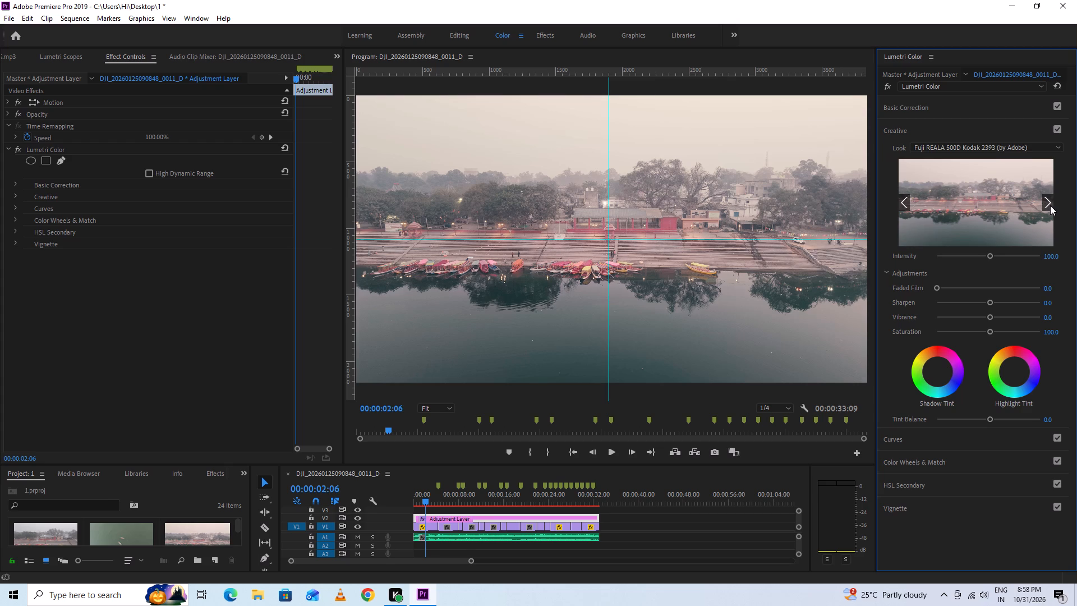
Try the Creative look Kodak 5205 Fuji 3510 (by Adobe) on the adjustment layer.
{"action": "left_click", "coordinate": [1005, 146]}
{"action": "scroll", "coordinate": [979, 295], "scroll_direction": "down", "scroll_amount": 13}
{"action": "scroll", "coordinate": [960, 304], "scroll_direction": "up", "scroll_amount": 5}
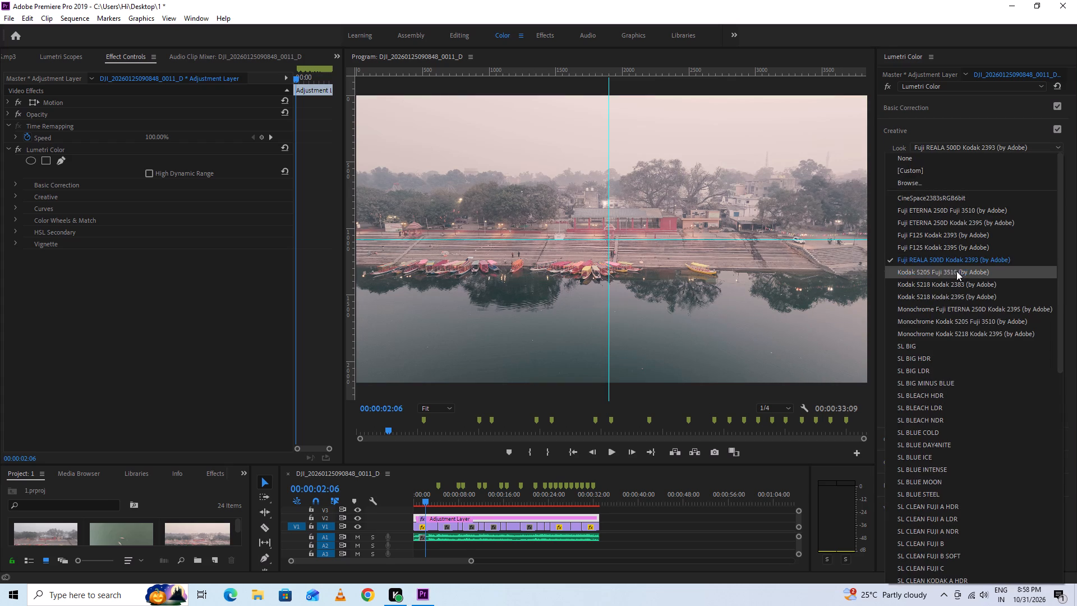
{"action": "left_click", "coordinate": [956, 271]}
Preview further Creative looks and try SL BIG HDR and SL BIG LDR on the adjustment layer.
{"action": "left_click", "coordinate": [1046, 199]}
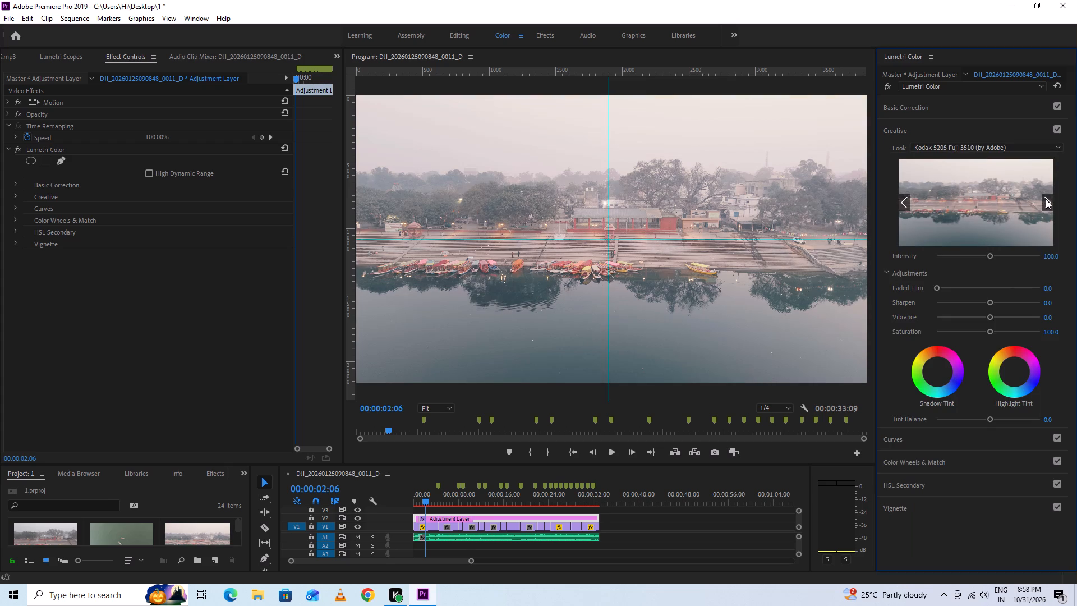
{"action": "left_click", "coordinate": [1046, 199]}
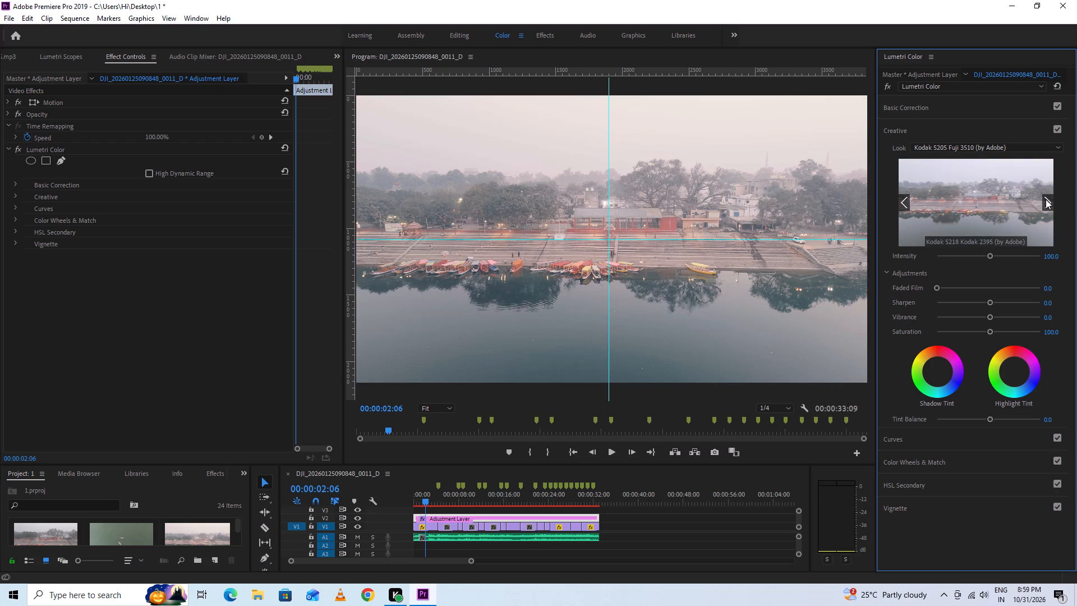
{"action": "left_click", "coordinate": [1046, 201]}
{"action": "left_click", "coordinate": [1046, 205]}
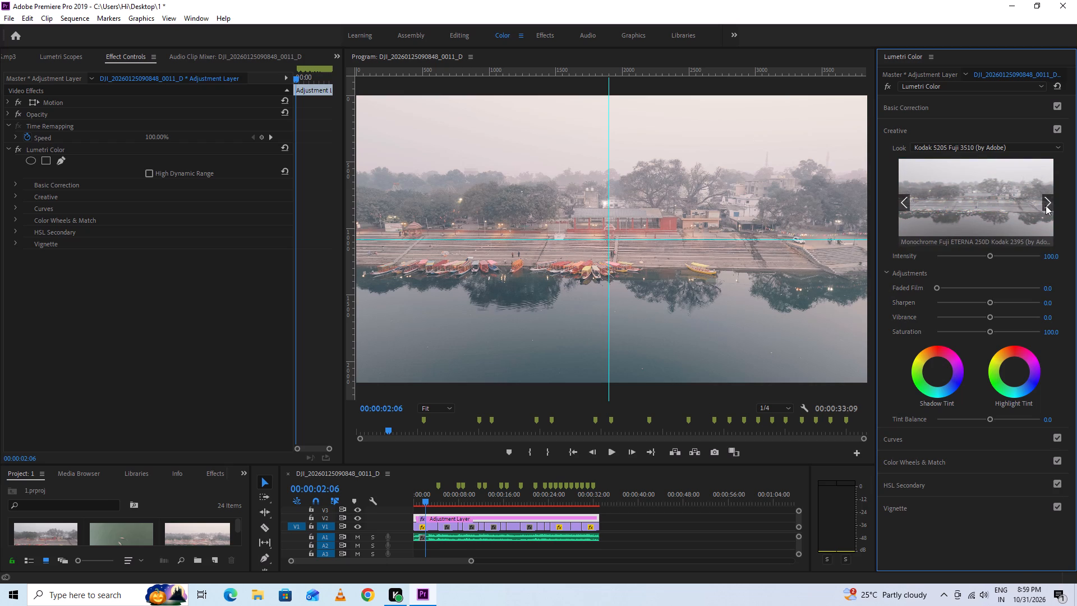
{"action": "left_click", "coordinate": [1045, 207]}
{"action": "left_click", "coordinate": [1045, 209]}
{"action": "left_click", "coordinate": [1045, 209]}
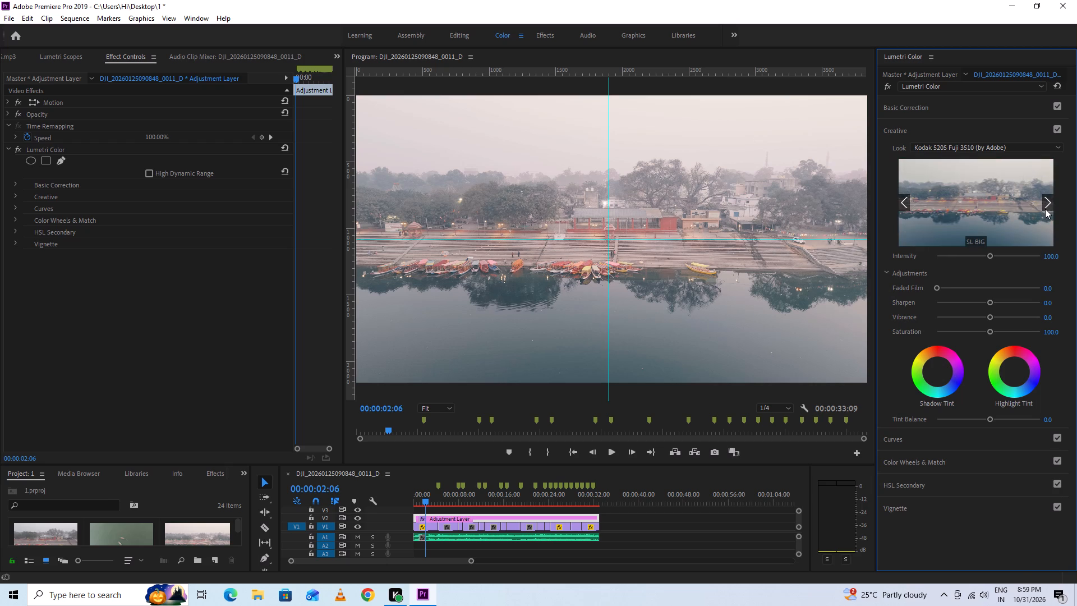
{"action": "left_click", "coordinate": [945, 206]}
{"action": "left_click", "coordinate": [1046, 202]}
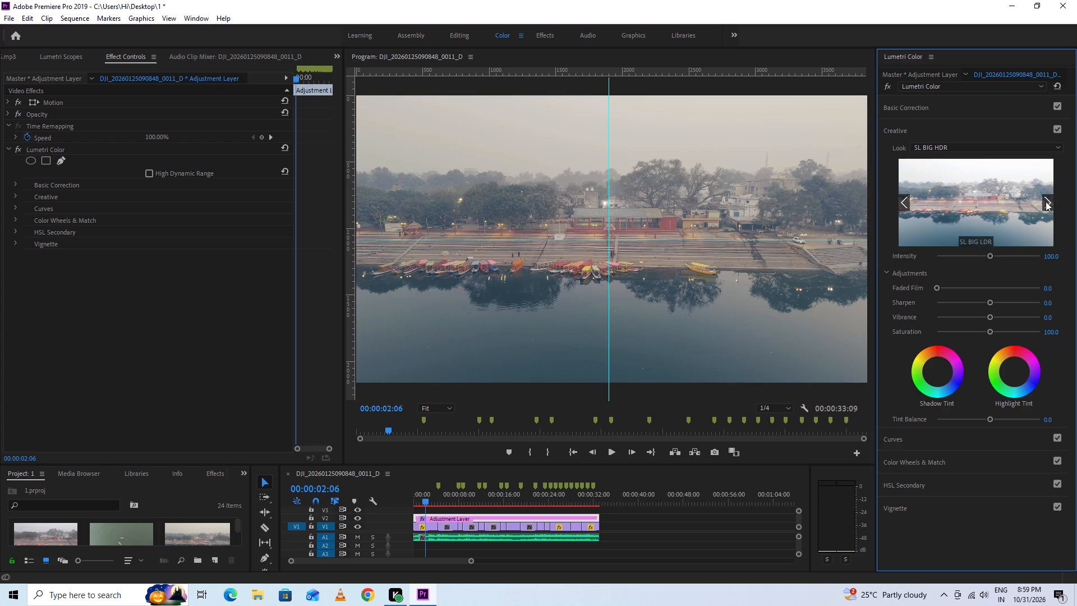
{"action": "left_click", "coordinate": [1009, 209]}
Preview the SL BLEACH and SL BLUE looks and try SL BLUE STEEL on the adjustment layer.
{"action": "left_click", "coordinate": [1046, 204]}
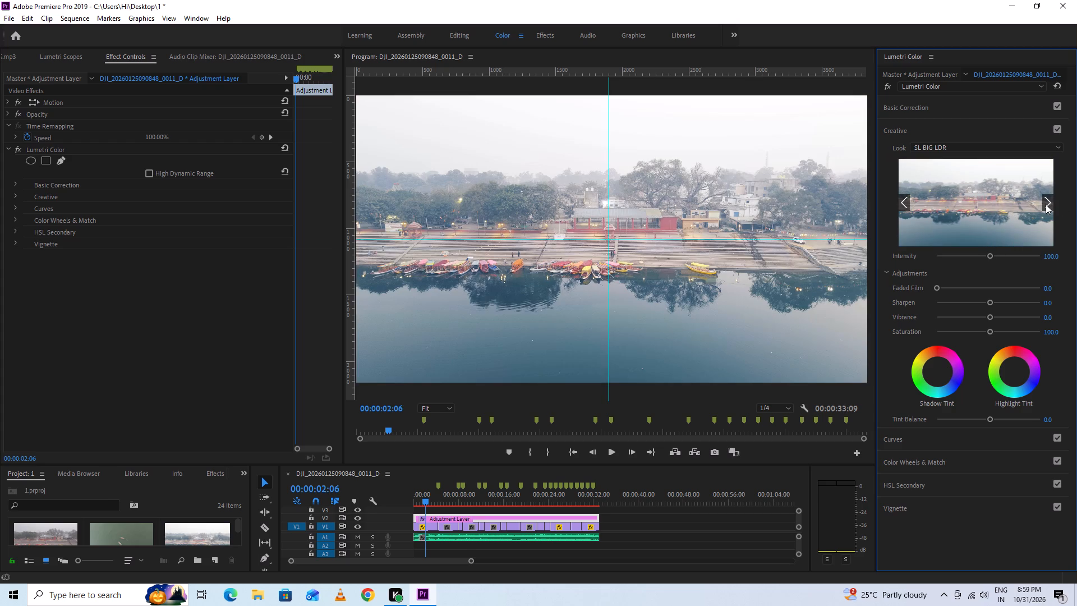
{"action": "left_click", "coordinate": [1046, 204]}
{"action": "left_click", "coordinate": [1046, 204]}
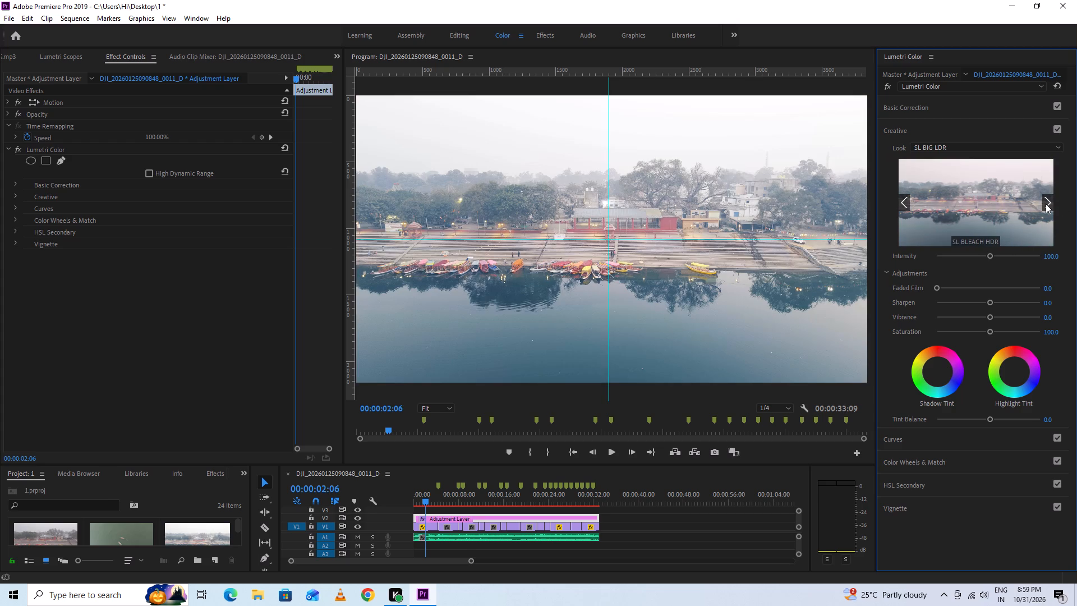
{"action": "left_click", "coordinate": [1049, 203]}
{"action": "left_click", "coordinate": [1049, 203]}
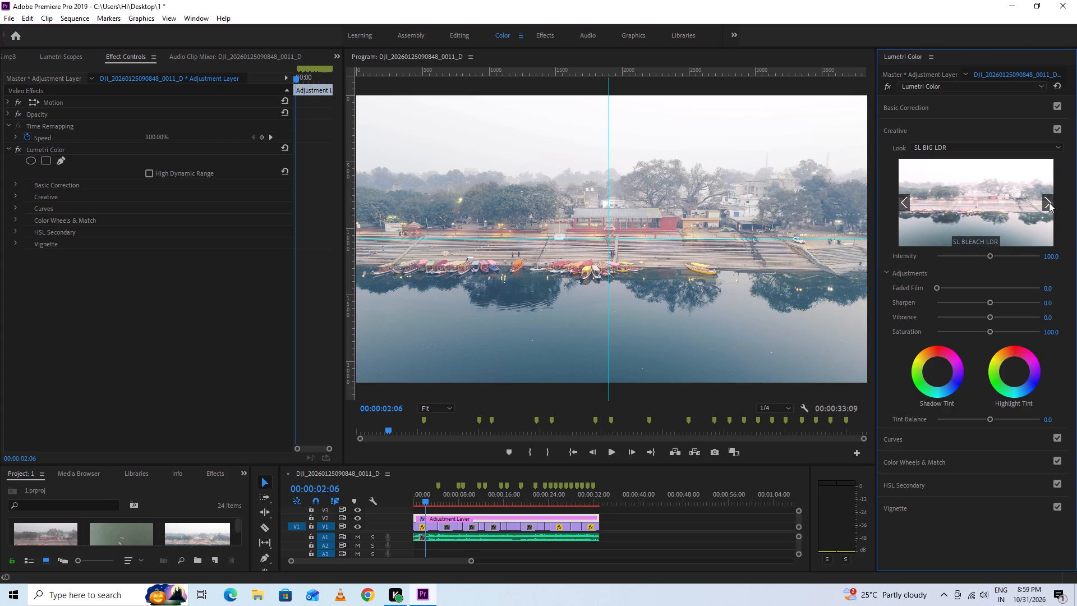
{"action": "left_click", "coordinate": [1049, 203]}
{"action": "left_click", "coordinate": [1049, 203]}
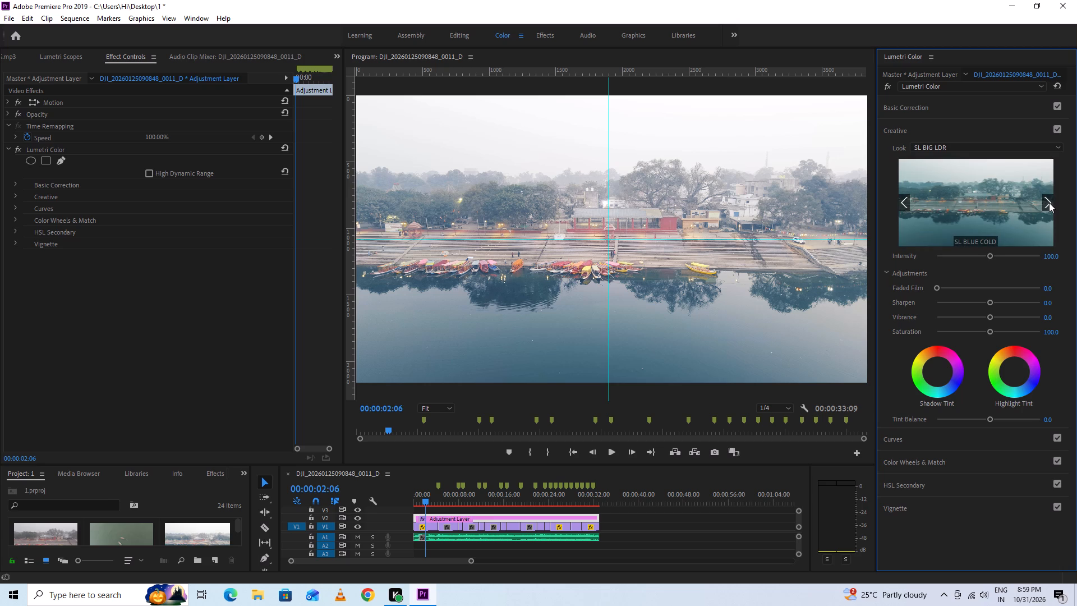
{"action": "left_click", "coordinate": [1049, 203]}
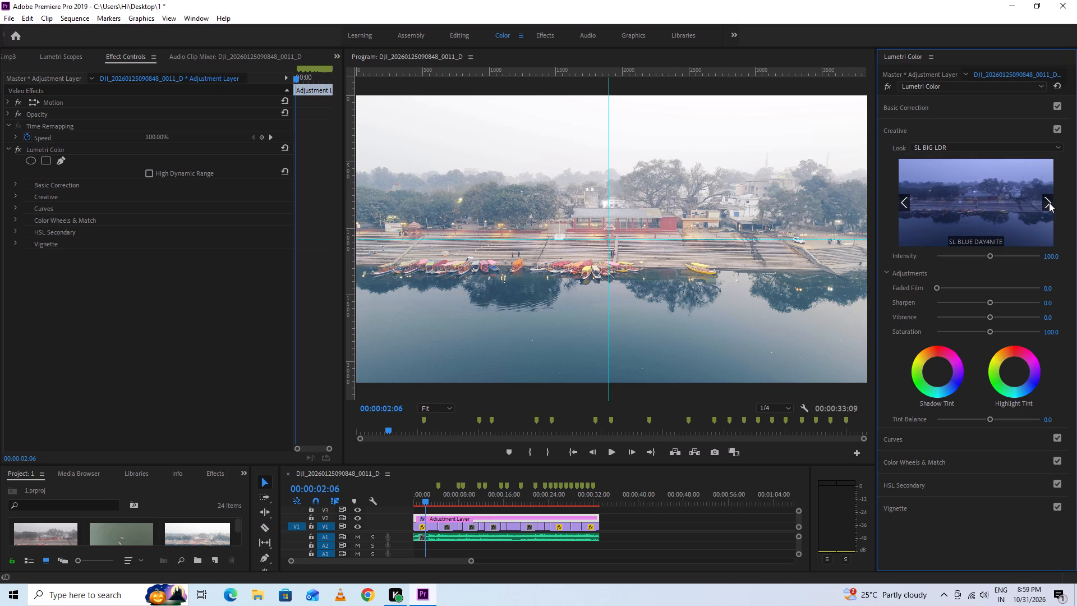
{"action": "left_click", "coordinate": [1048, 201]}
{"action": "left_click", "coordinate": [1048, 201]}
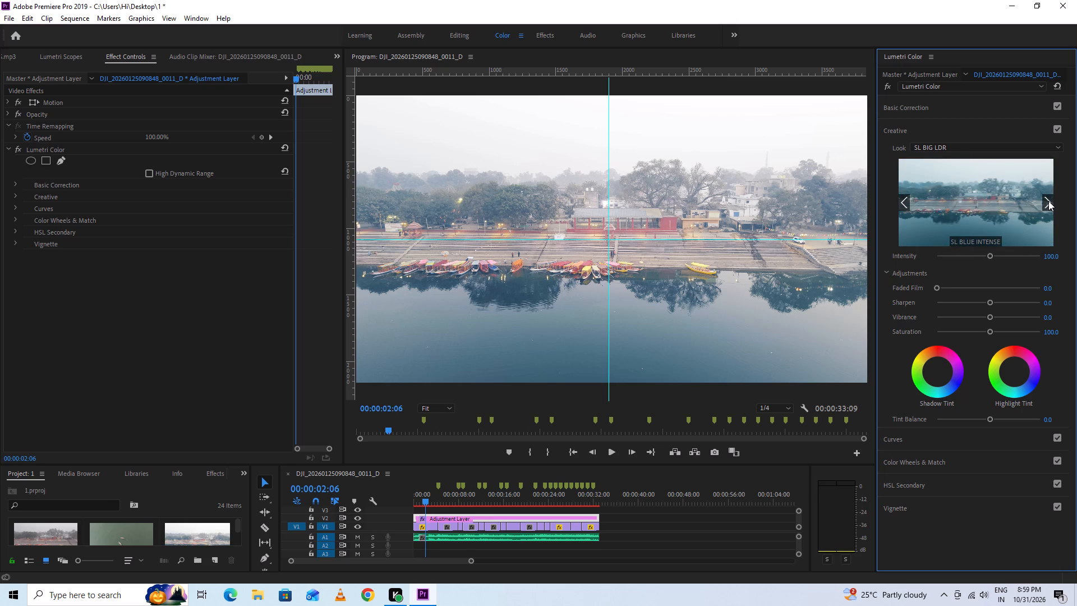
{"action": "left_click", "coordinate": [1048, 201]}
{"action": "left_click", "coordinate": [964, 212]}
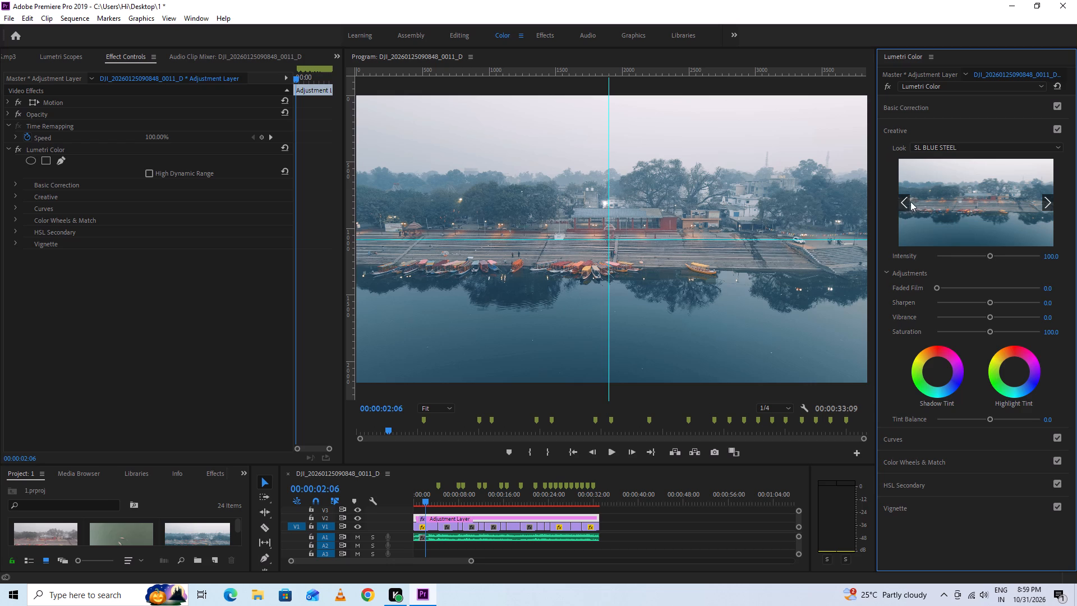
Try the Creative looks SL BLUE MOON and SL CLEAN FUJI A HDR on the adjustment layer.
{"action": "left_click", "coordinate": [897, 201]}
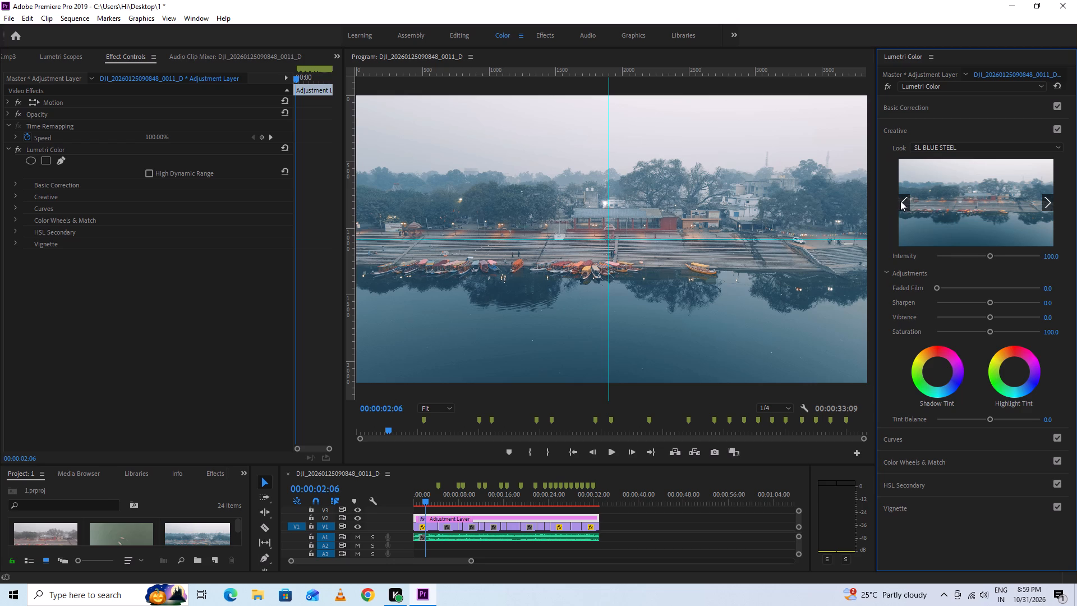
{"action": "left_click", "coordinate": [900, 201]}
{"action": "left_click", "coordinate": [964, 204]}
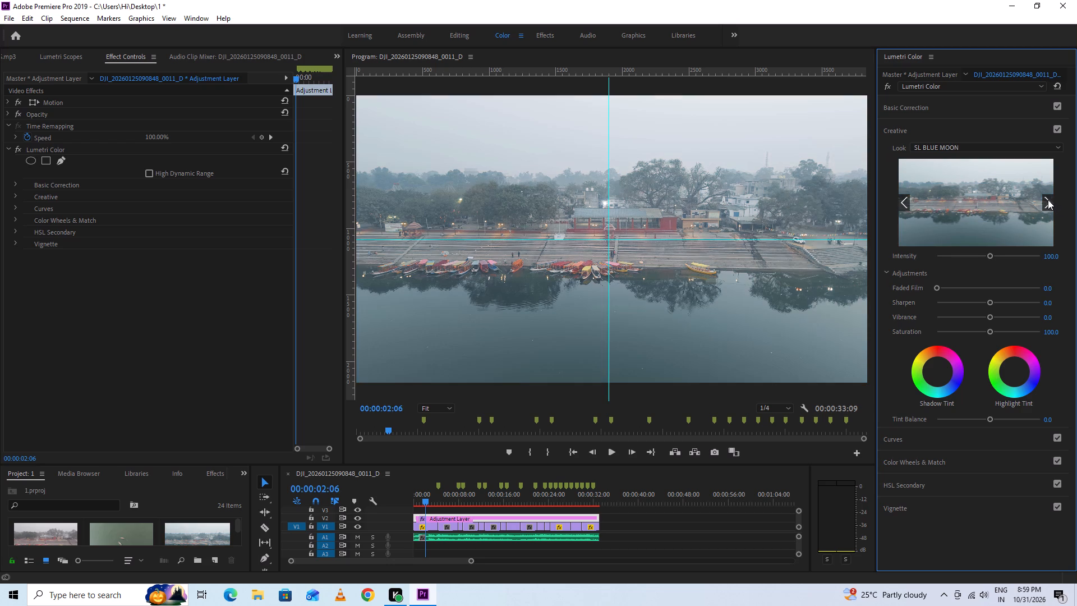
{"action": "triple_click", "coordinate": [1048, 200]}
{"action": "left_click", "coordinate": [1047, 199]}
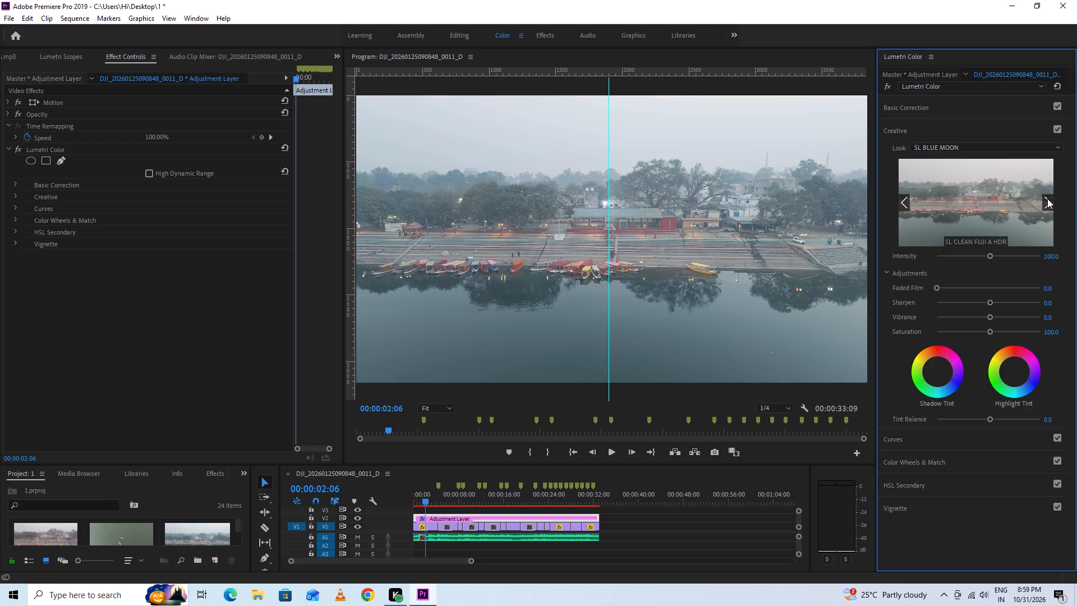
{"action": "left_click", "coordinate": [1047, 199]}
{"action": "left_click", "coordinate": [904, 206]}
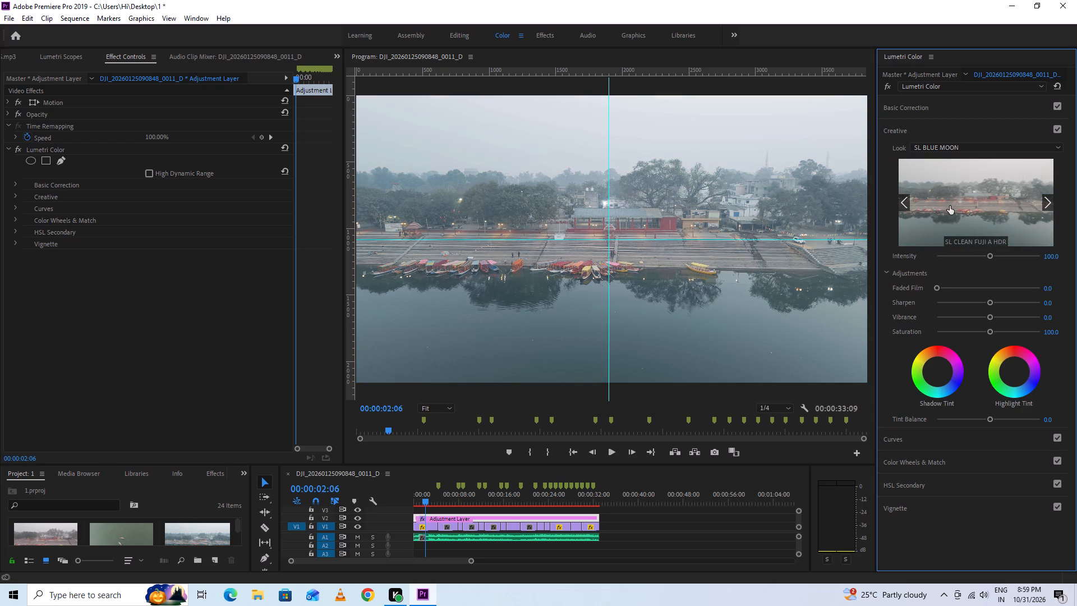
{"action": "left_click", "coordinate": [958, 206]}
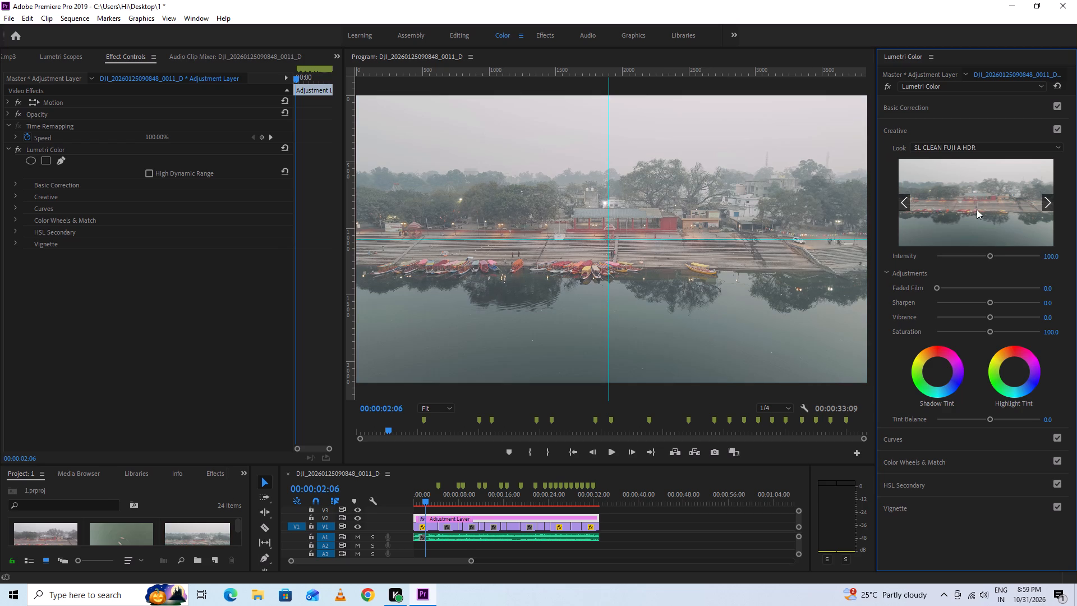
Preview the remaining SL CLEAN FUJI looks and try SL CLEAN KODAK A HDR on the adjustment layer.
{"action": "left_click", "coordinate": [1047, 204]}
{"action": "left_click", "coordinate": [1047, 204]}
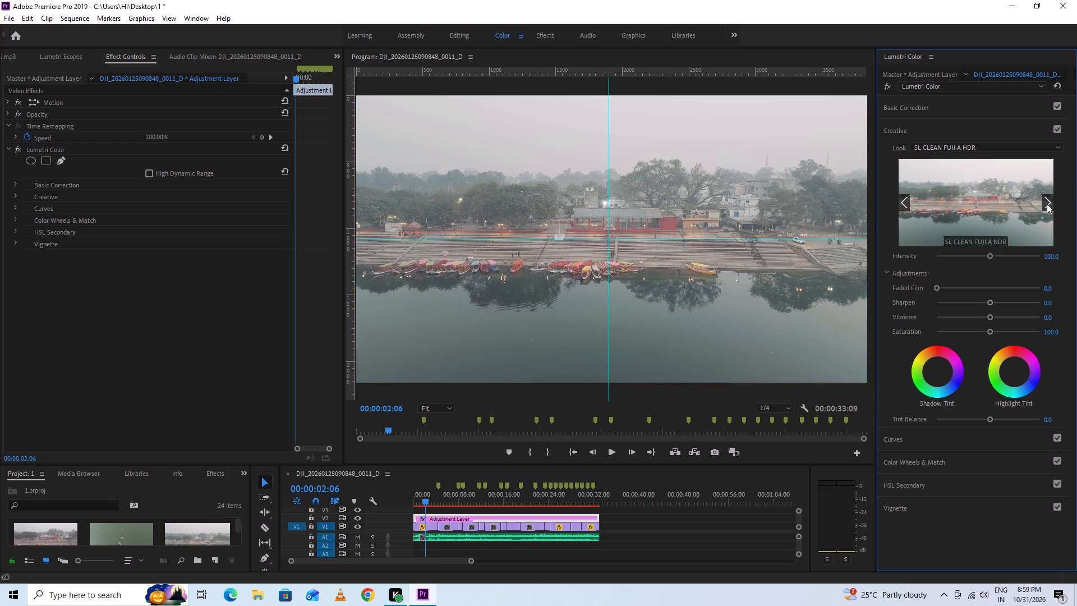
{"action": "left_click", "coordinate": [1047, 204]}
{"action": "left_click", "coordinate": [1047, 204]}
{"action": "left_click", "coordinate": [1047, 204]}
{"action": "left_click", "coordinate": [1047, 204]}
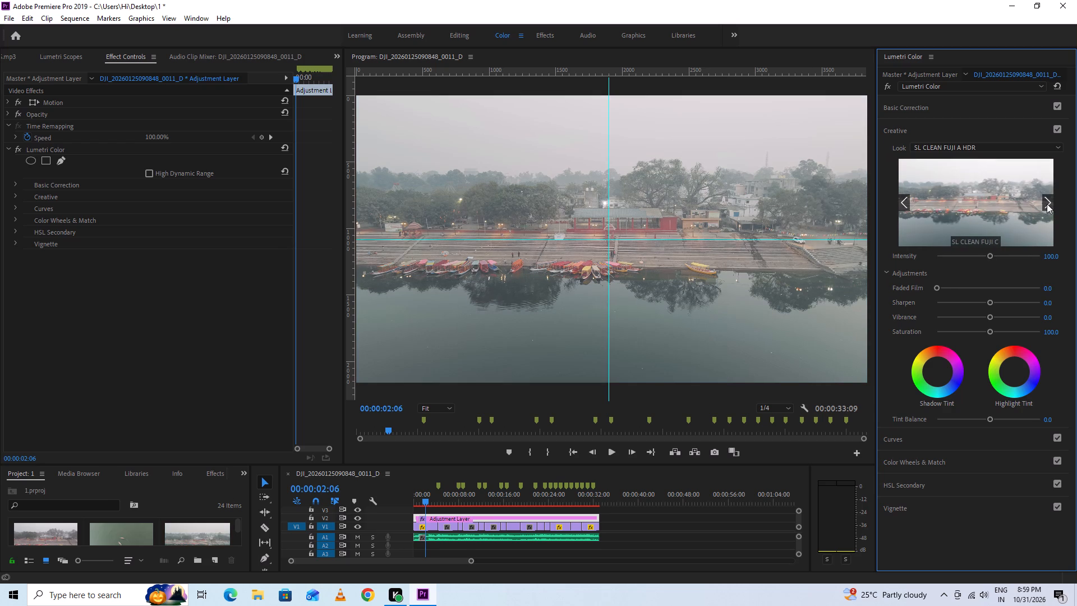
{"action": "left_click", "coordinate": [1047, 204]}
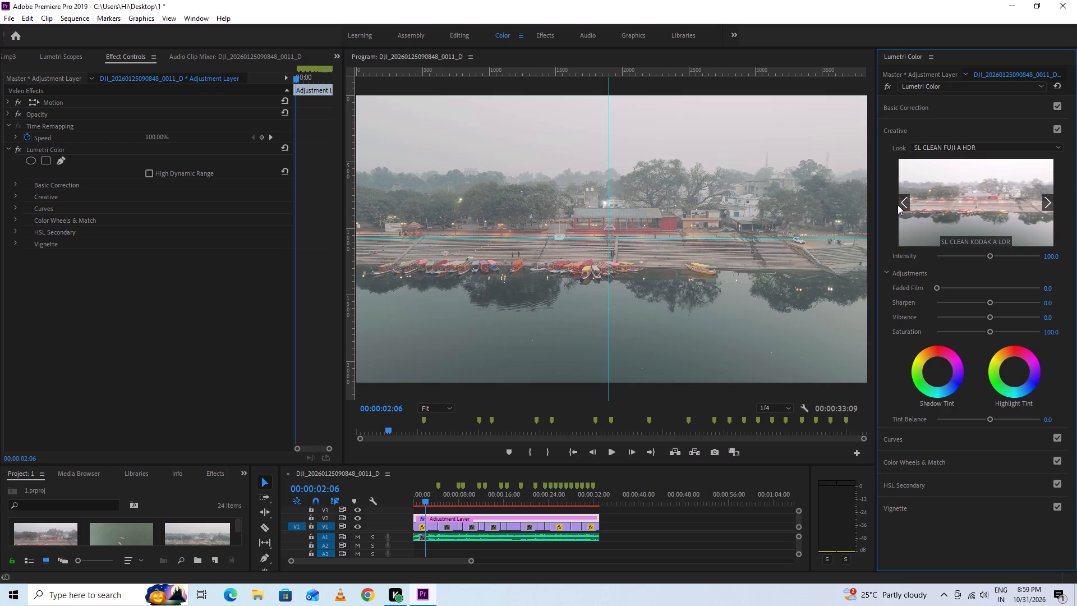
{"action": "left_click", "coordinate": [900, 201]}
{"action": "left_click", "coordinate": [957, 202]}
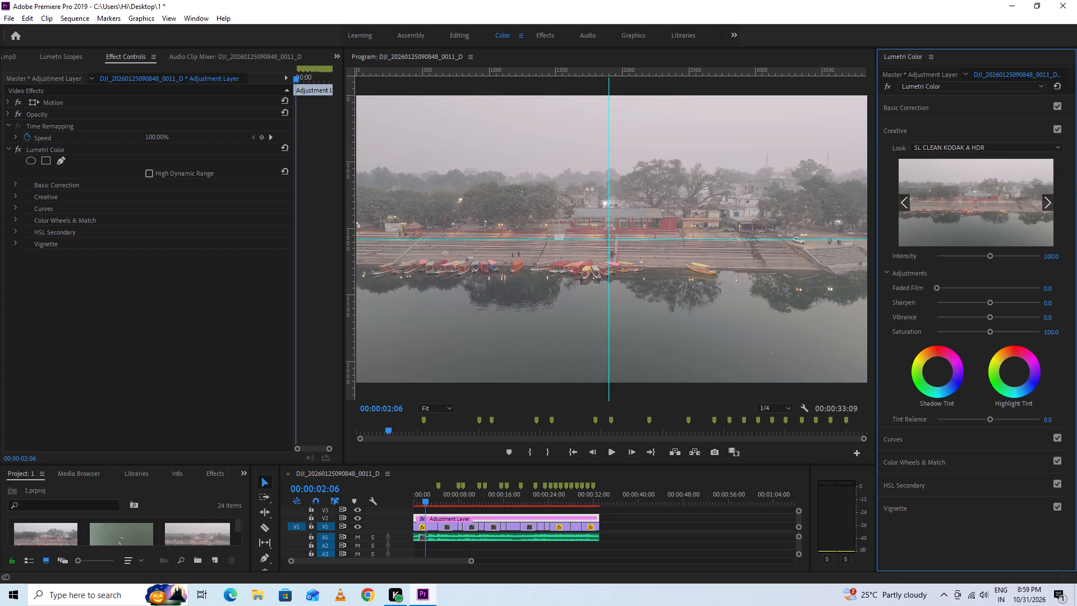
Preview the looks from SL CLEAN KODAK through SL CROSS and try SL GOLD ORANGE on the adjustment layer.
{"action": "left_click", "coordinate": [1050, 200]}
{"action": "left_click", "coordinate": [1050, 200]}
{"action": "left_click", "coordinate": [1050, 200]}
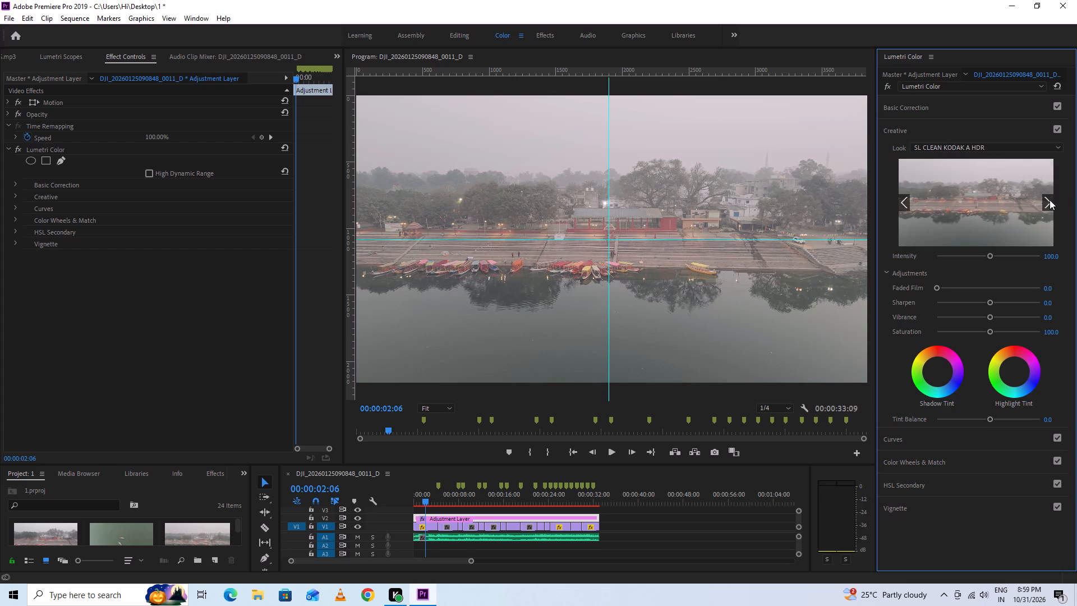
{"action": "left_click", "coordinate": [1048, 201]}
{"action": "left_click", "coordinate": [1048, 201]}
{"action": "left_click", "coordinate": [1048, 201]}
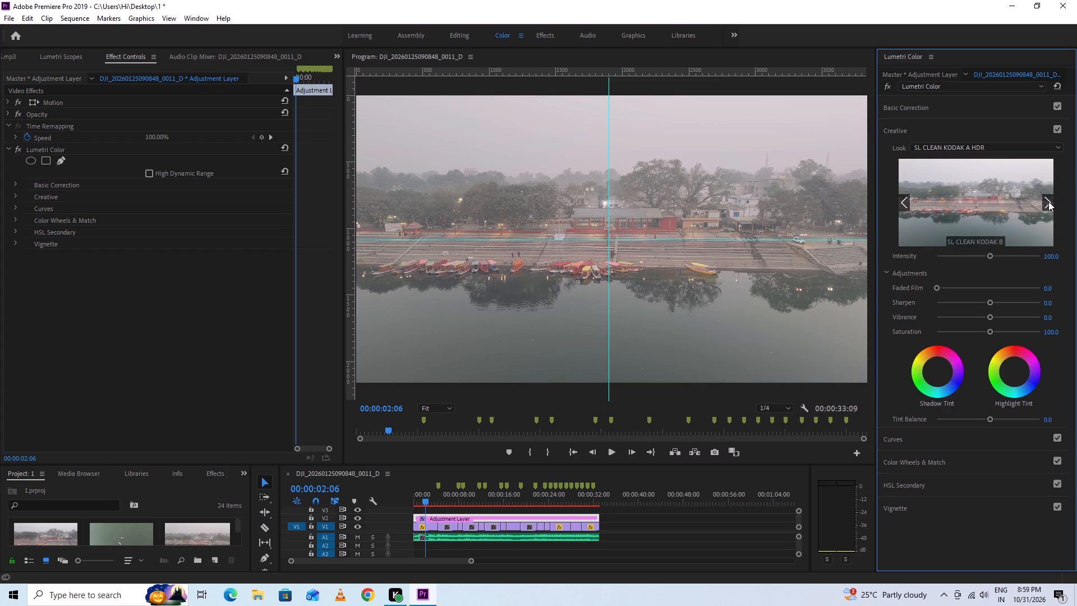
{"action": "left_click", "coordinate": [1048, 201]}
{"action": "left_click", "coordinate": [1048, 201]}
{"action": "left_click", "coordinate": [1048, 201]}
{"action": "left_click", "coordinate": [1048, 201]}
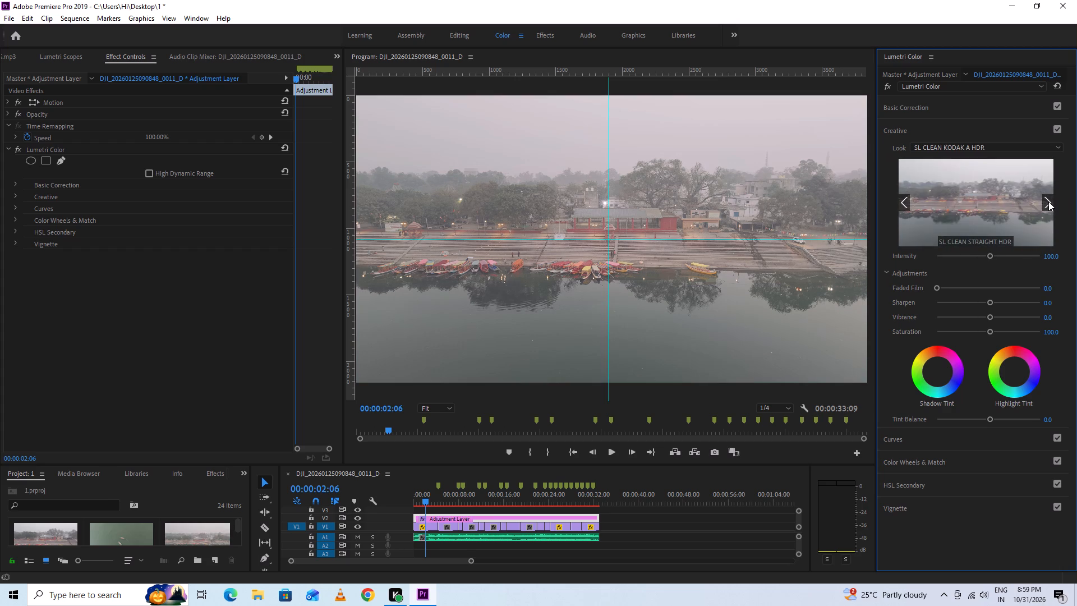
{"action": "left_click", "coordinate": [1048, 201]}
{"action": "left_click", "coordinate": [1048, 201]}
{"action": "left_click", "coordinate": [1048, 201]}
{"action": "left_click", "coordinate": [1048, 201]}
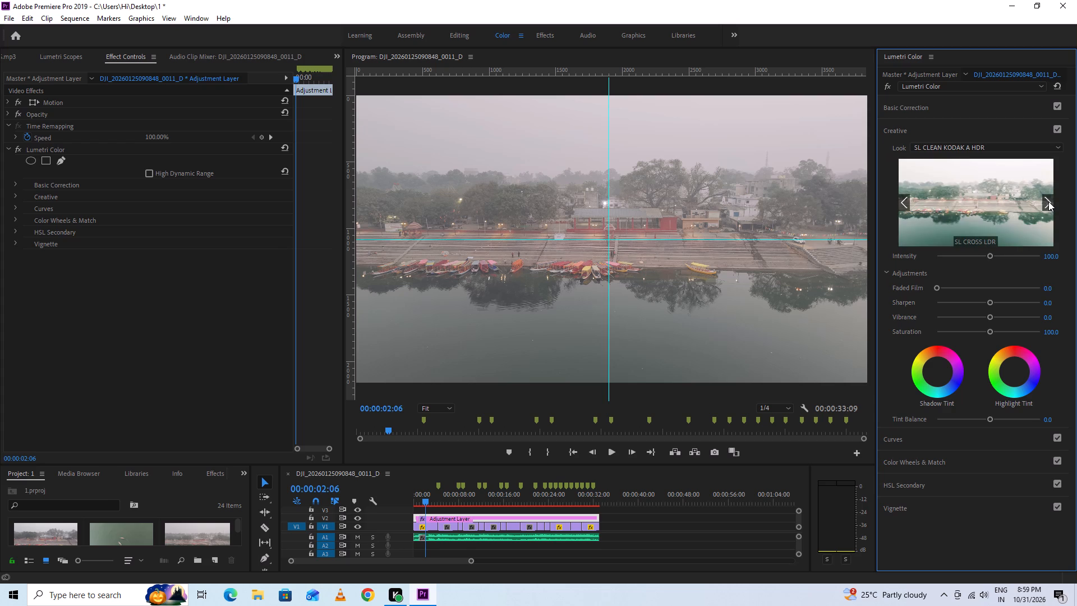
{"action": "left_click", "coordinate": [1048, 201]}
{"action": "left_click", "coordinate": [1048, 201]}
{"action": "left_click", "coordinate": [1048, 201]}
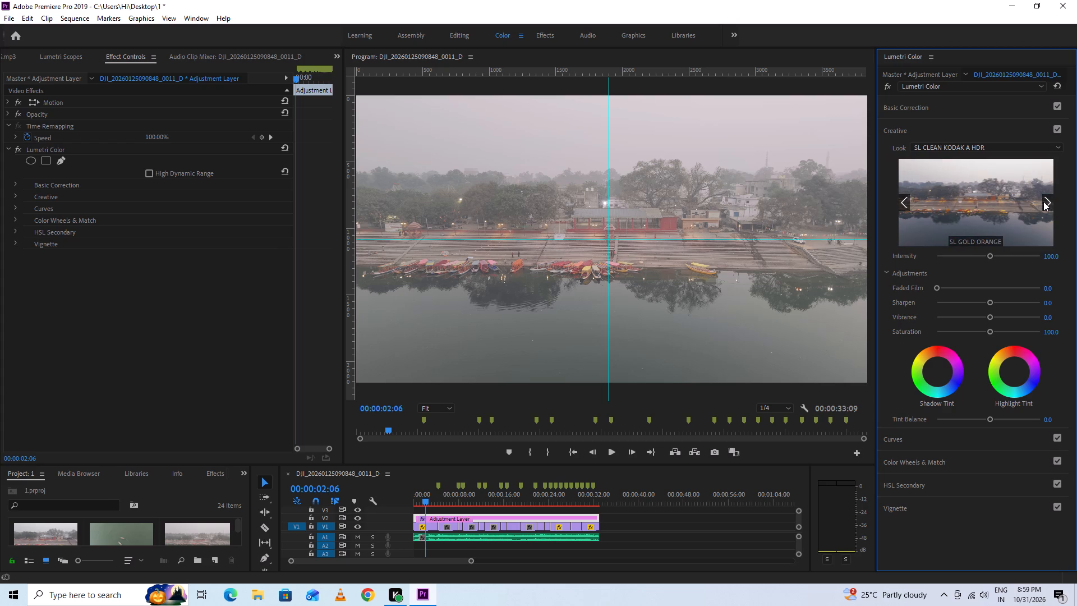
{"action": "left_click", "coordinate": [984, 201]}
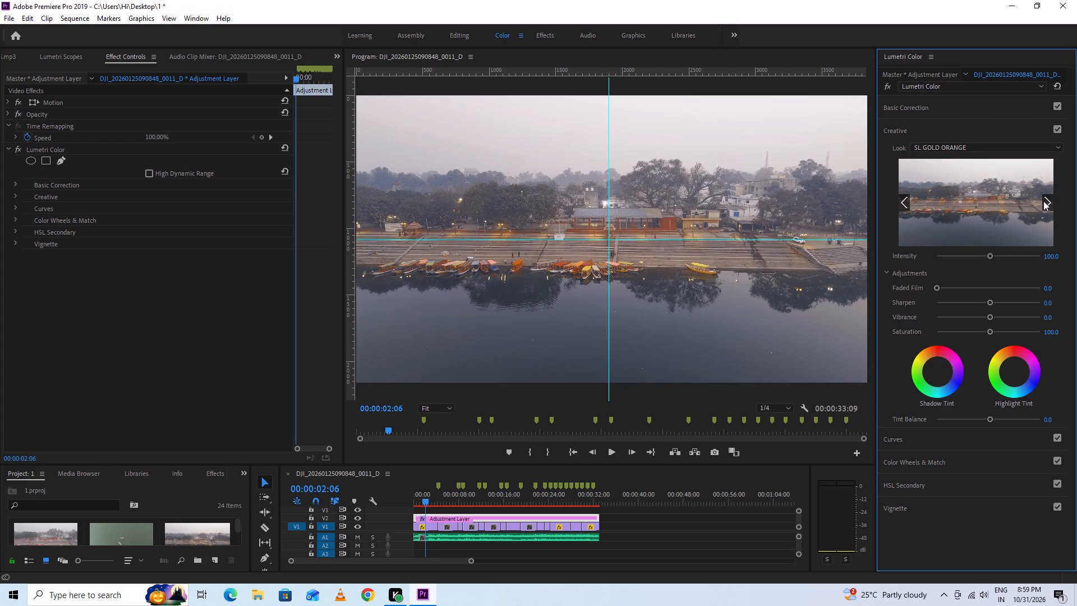
Apply the Creative look SL GOLD RUSH LDR to the adjustment layer after previewing the neighbouring looks.
{"action": "left_click", "coordinate": [1048, 201]}
{"action": "left_click", "coordinate": [1050, 201]}
{"action": "left_click", "coordinate": [1050, 201]}
{"action": "triple_click", "coordinate": [1050, 201]}
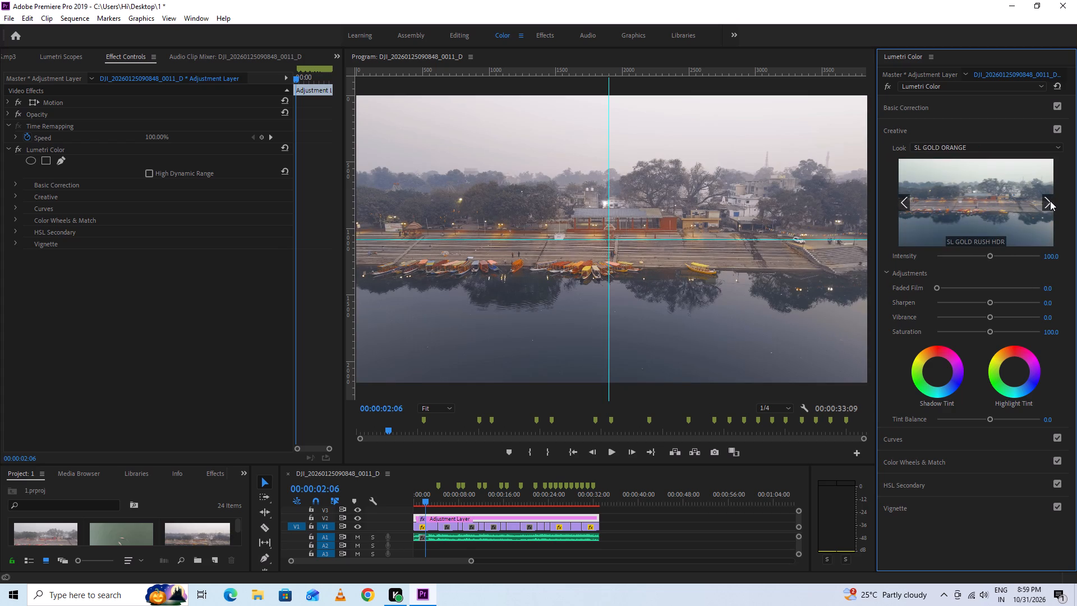
{"action": "left_click", "coordinate": [901, 202]}
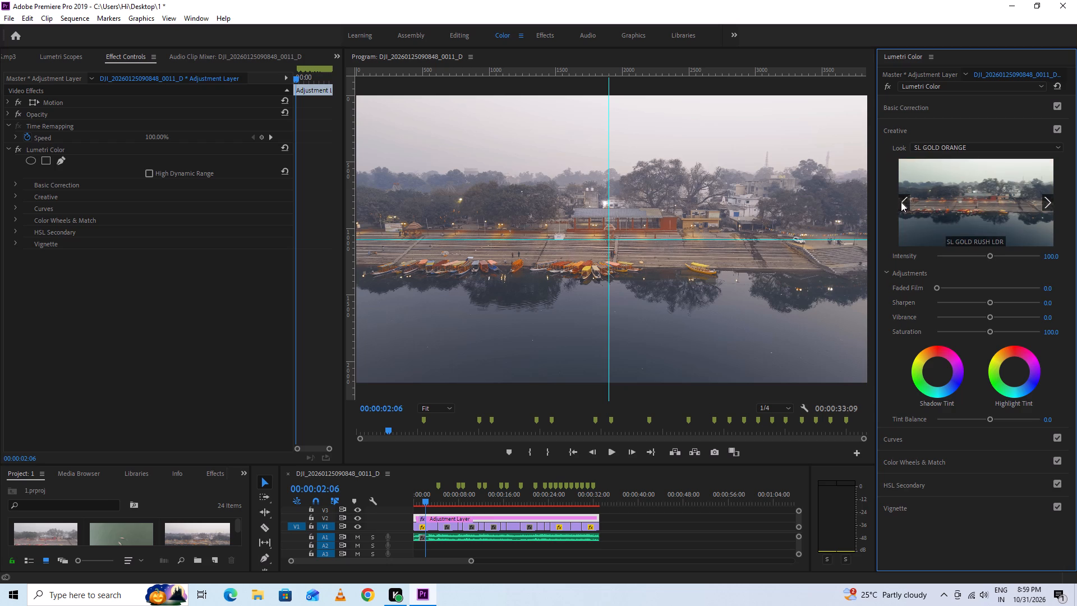
{"action": "left_click", "coordinate": [984, 202]}
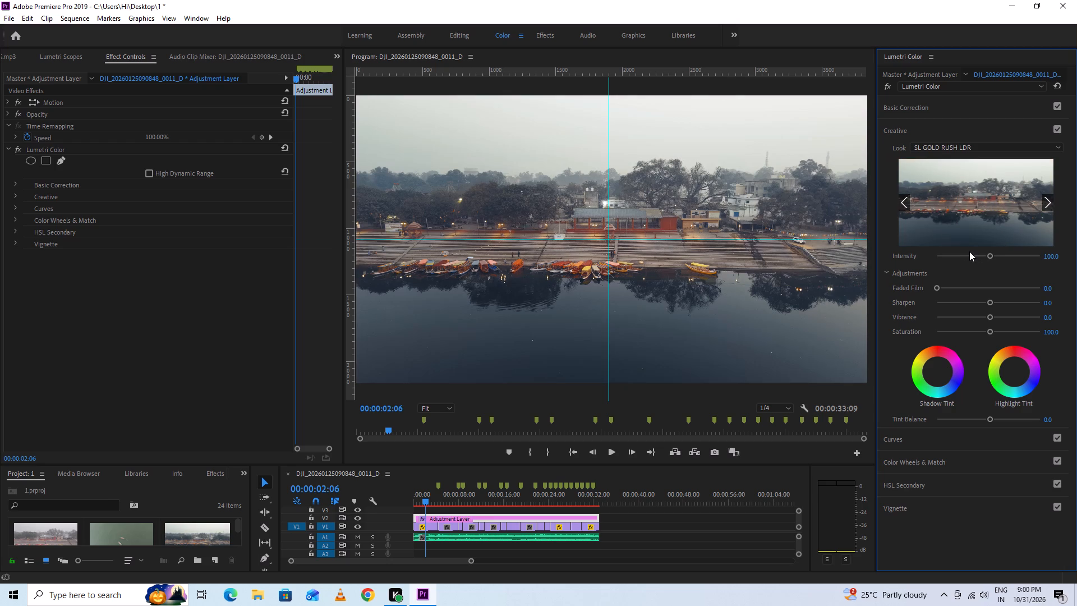
Scrub the graded sequence back to its start at 00:00:00:00.
{"action": "left_click_drag", "start_coordinate": [505, 497], "coordinate": [503, 497]}
{"action": "left_click_drag", "start_coordinate": [503, 497], "coordinate": [401, 495]}
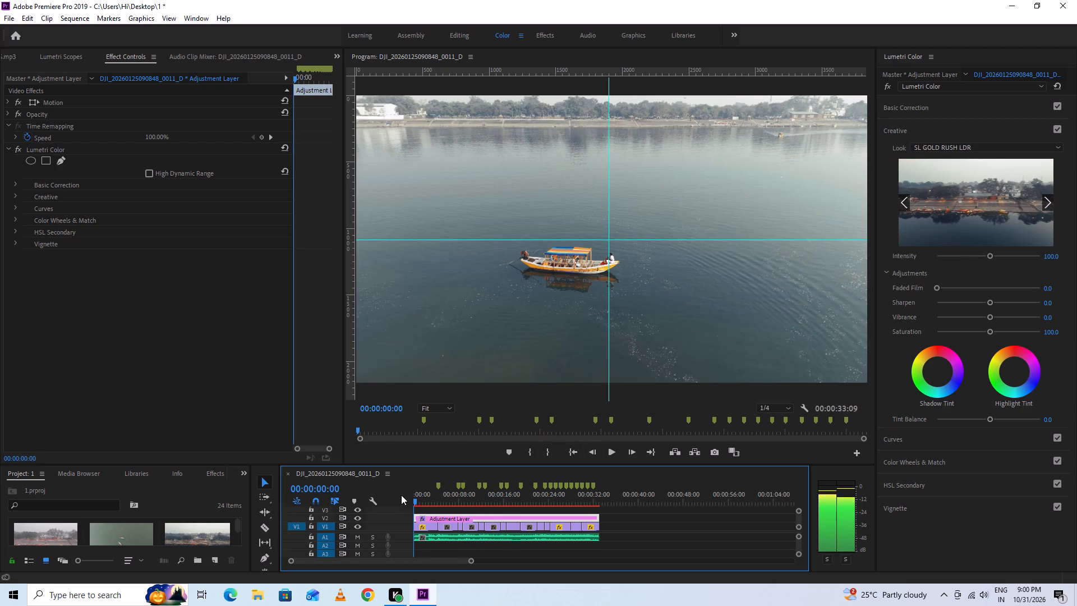
Scrub the graded sequence to about 00:00:17:28 and return to its start.
{"action": "left_click_drag", "start_coordinate": [401, 495], "coordinate": [513, 489]}
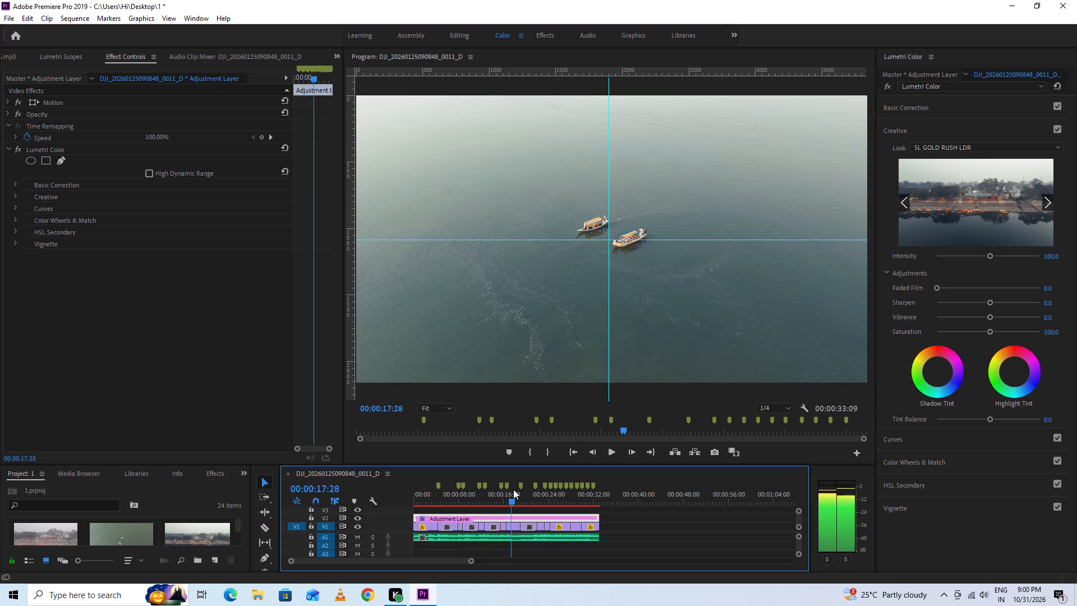
{"action": "left_click_drag", "start_coordinate": [513, 489], "coordinate": [390, 492]}
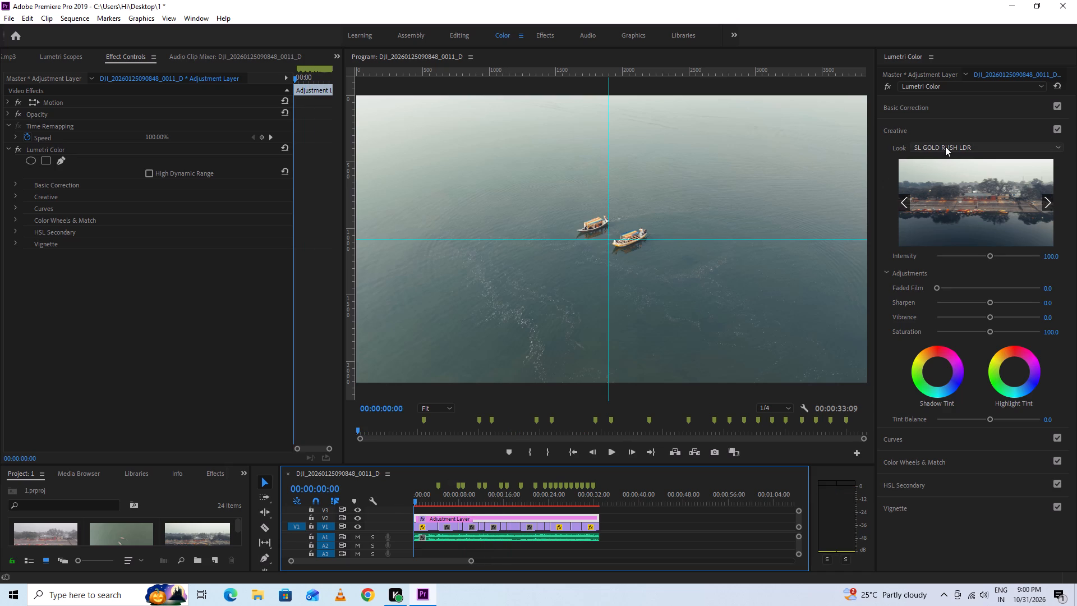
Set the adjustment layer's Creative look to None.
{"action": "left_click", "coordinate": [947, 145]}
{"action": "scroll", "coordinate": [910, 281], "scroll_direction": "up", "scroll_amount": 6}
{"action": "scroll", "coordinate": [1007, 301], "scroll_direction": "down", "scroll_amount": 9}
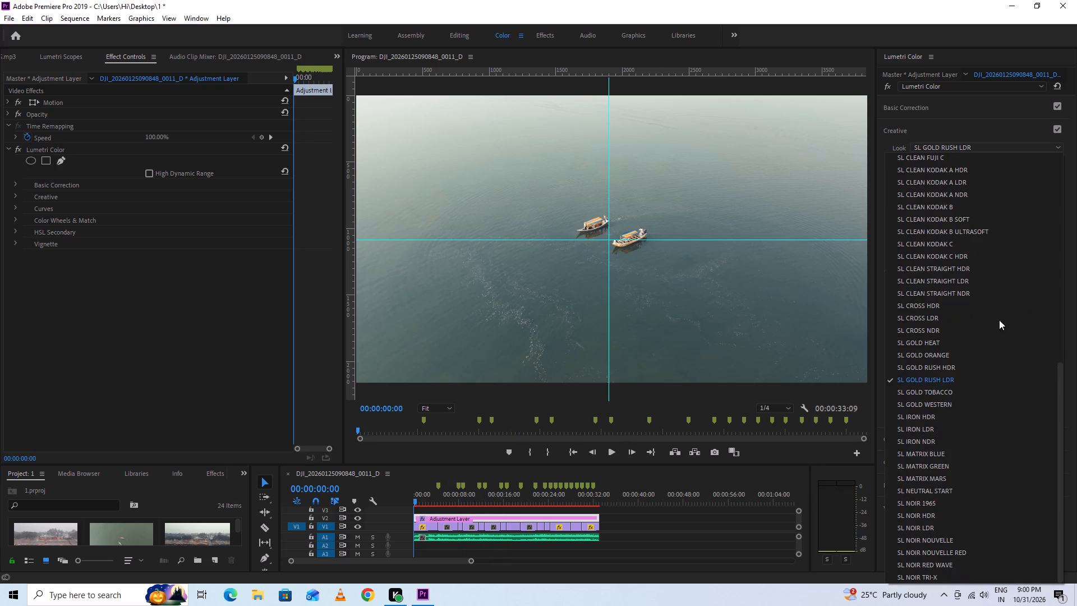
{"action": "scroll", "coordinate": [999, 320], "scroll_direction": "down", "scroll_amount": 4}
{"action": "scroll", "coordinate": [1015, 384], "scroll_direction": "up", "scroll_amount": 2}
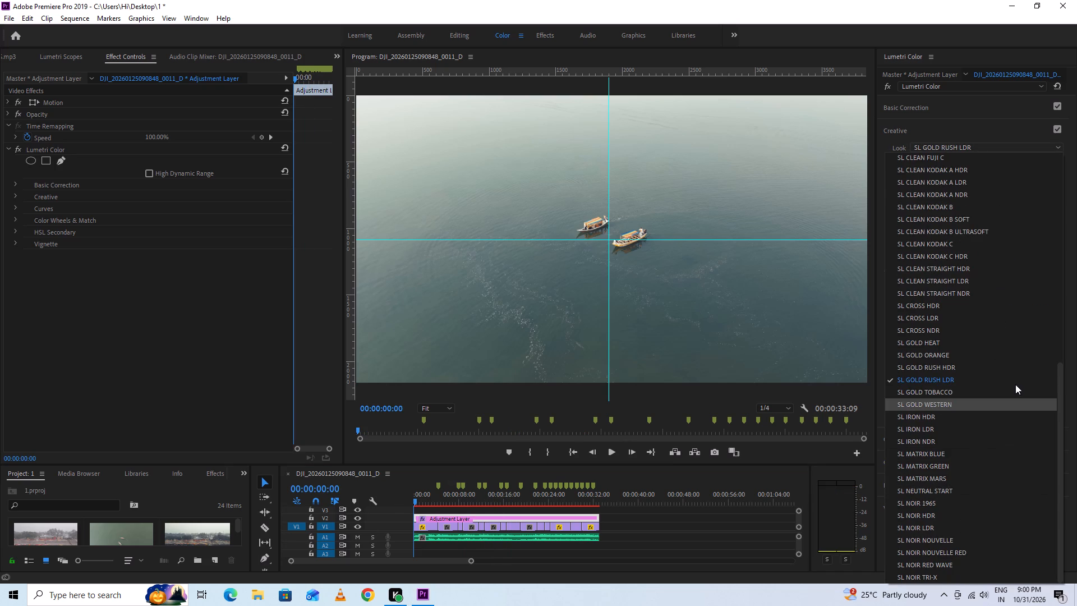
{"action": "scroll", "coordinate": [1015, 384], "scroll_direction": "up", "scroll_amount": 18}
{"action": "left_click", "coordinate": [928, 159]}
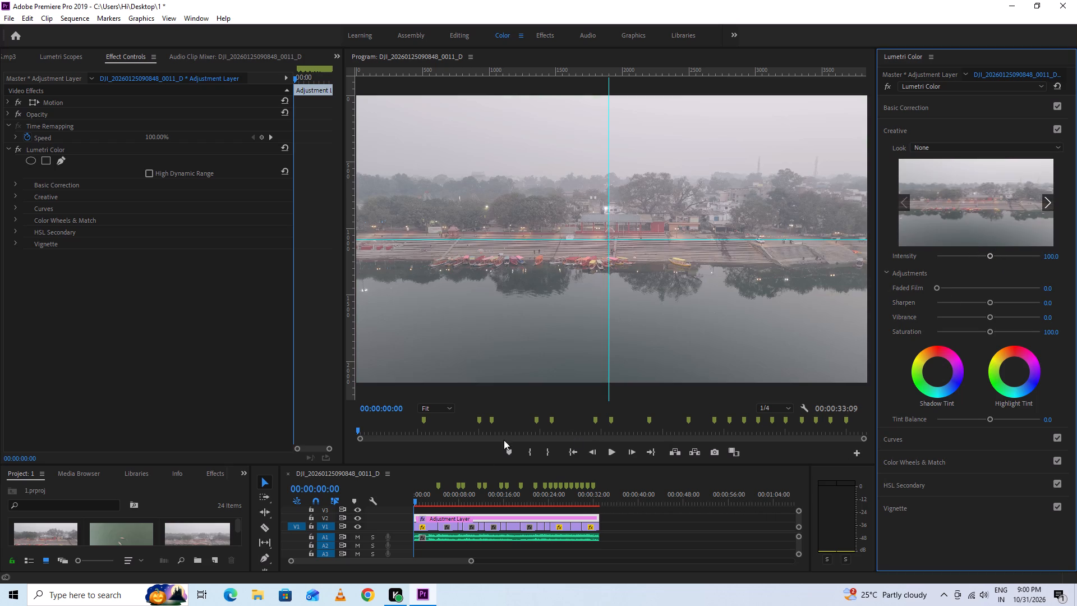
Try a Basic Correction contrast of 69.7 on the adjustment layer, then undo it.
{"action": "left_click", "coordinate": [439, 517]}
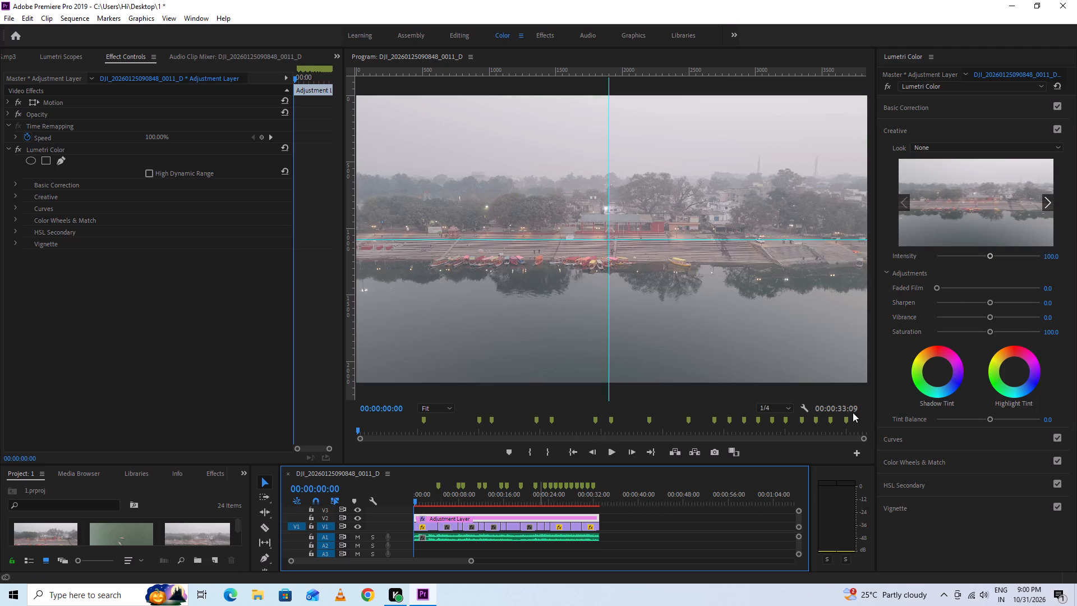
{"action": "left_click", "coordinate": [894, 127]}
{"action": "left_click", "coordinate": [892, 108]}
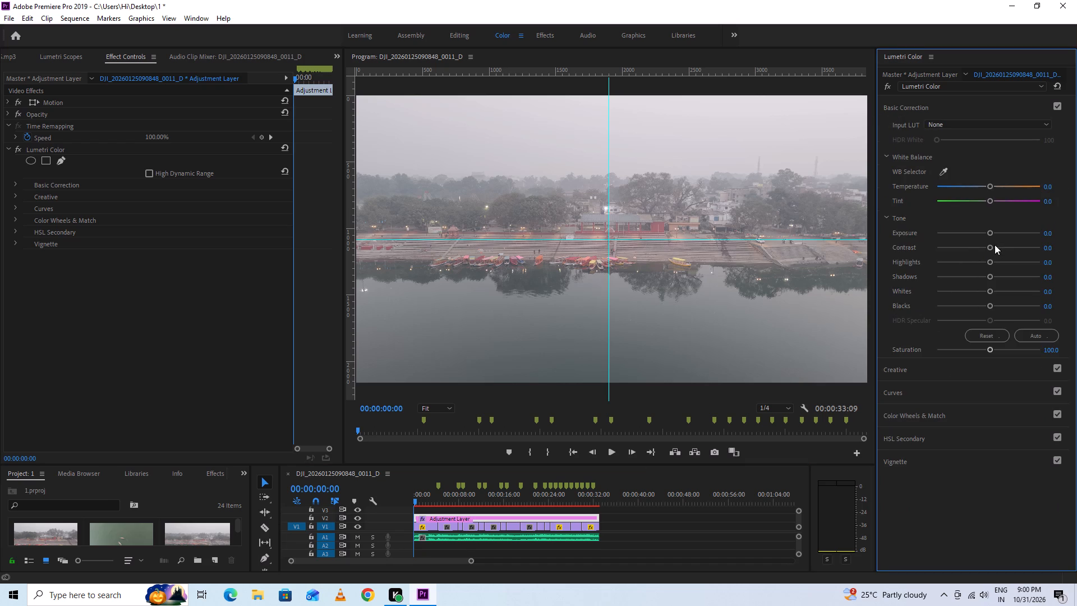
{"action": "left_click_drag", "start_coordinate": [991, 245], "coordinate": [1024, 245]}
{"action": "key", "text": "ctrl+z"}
Play the opening second of the sequence without a look to check the ungraded footage.
{"action": "left_click", "coordinate": [613, 449]}
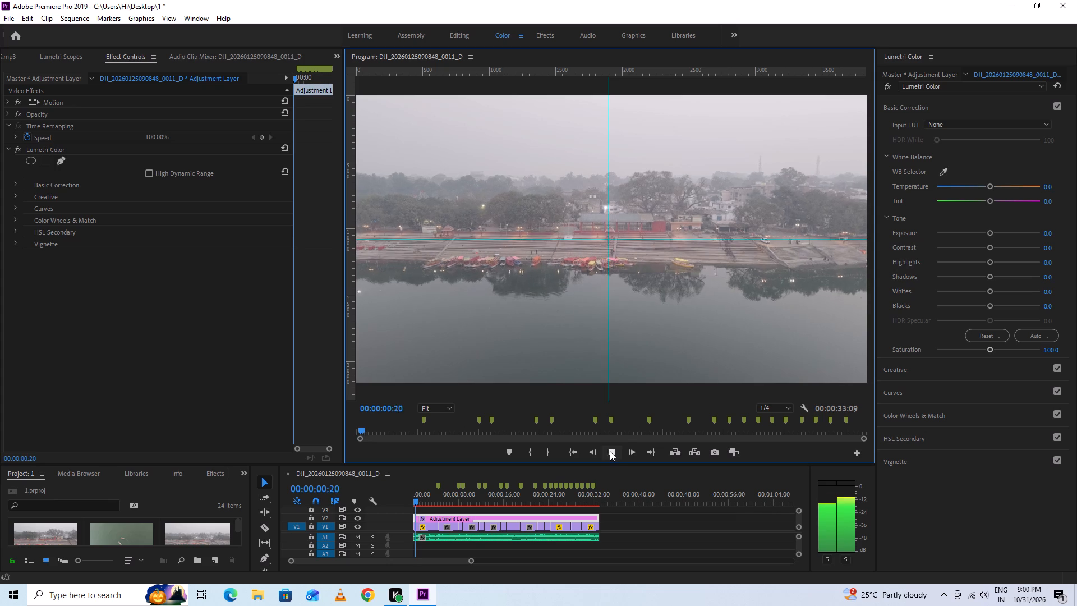
{"action": "left_click", "coordinate": [610, 451]}
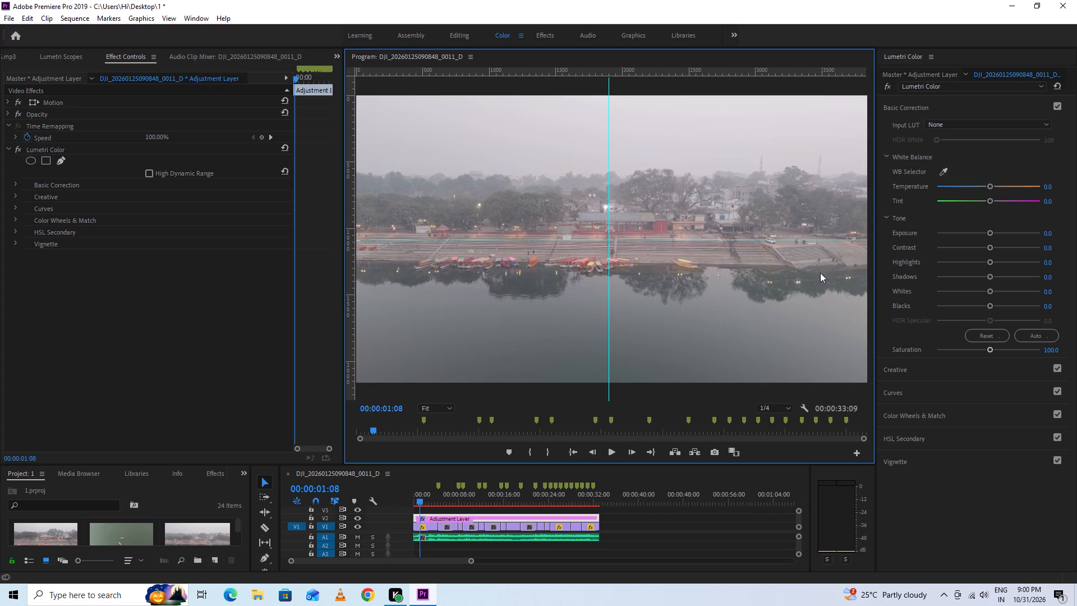
Undo all the look and input LUT trials back to before Lumetri Color was added to the adjustment layer.
{"action": "key", "text": "ctrl+z"}
{"action": "key", "text": "ctrl+z"}
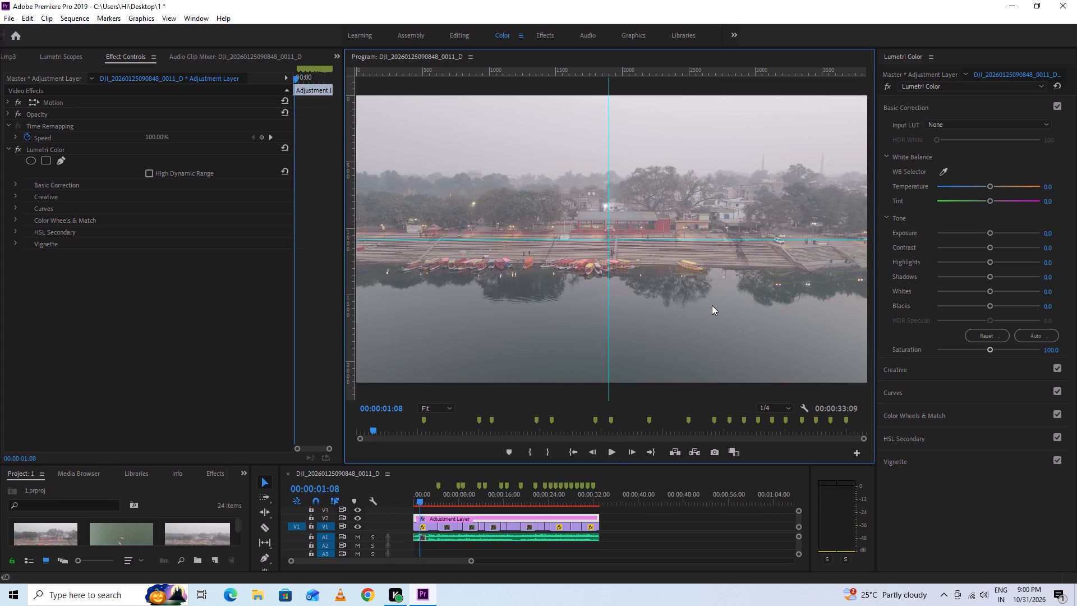
{"action": "key", "text": "ctrl+z"}
{"action": "key", "text": "ctrl+z"}
{"action": "key", "text": "ctrl+z"}
{"action": "key", "text": "ctrl+z"}
{"action": "key", "text": "ctrl+z"}
{"action": "key", "text": "ctrl+z"}
{"action": "key", "text": "ctrl+z"}
{"action": "key", "text": "ctrl+z"}
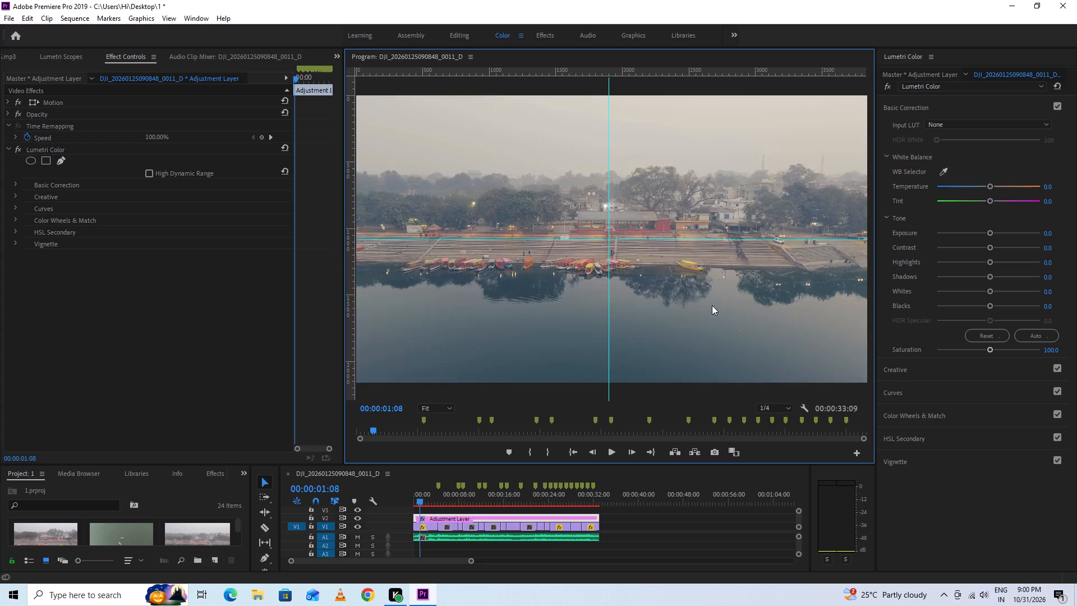
{"action": "key", "text": "ctrl+z"}
{"action": "key", "text": "ctrl+z"}
{"action": "key", "text": "ctrl+z"}
{"action": "key", "text": "ctrl+z"}
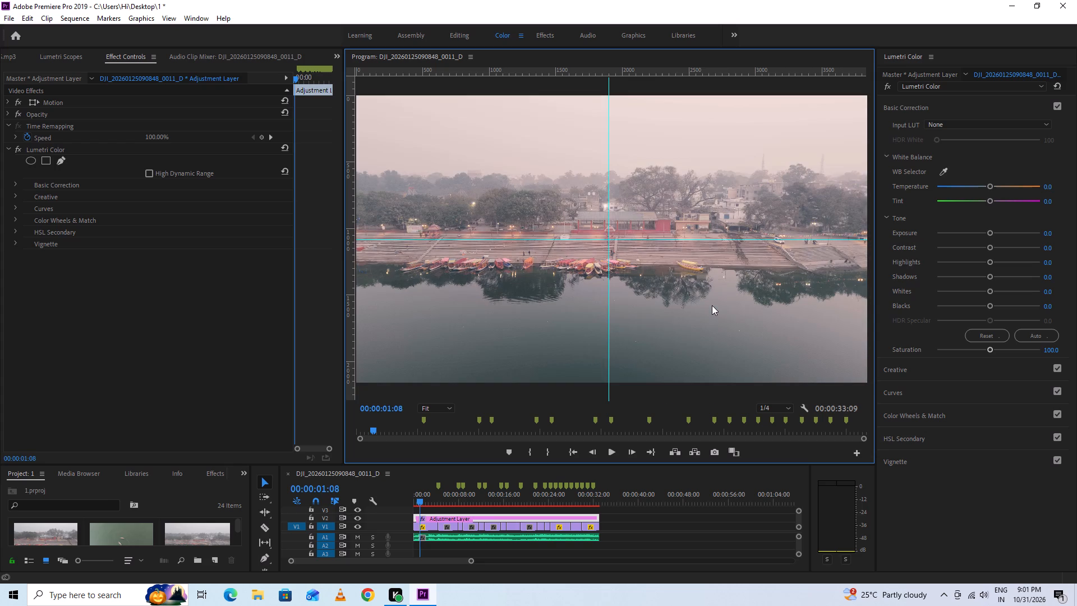
{"action": "key", "text": "ctrl+z"}
{"action": "key", "text": "ctrl+z"}
{"action": "key", "text": "ctrl+z"}
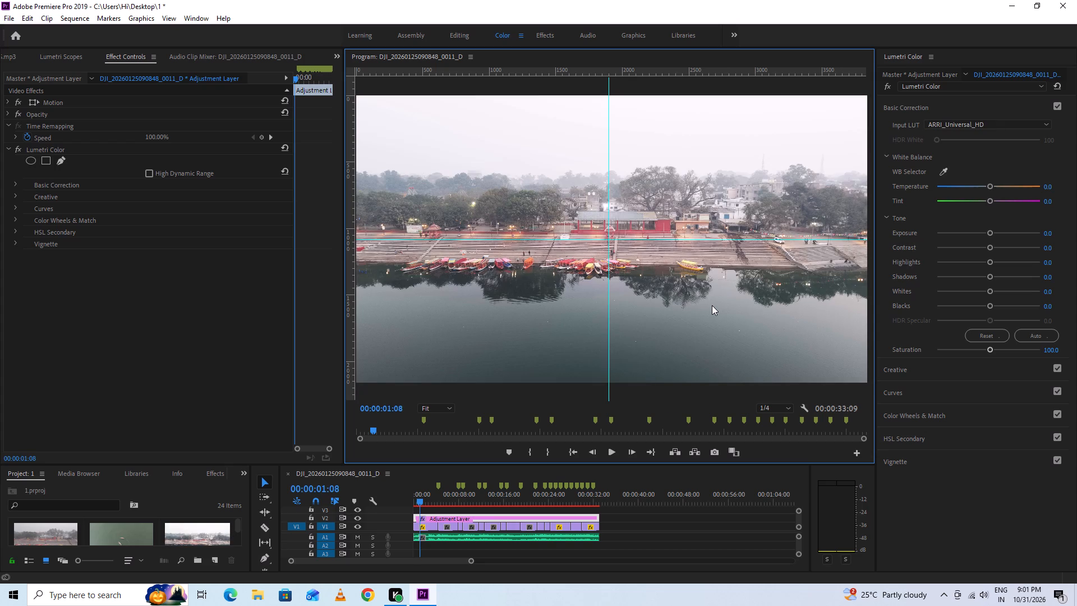
{"action": "key", "text": "ctrl+z"}
{"action": "key", "text": "ctrl+z"}
{"action": "key", "text": "ctrl+z"}
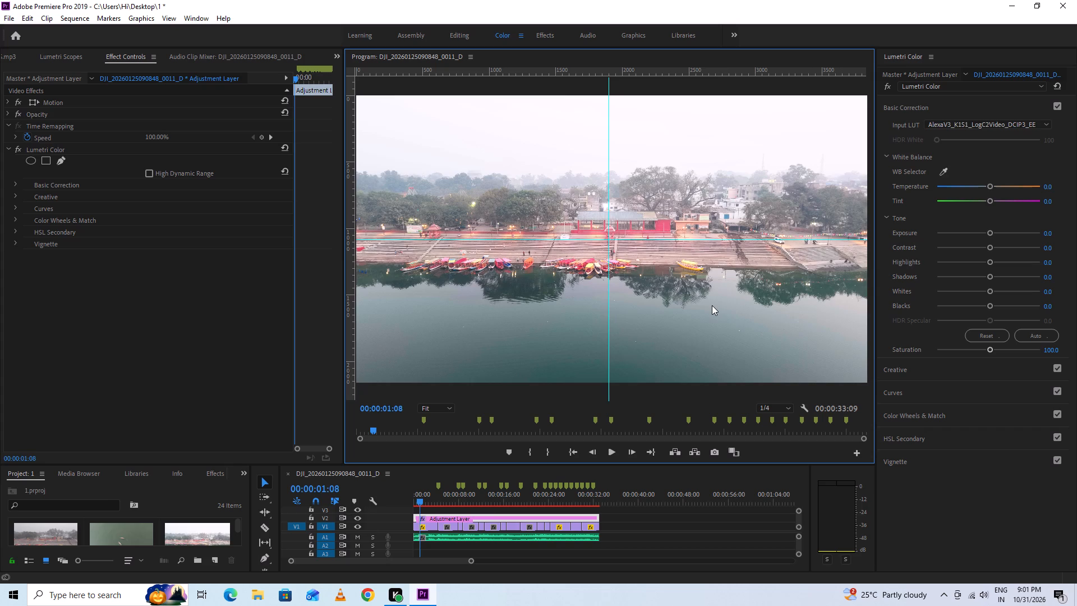
{"action": "key", "text": "ctrl+z"}
{"action": "key", "text": "ctrl+z"}
{"action": "key", "text": "ctrl+z"}
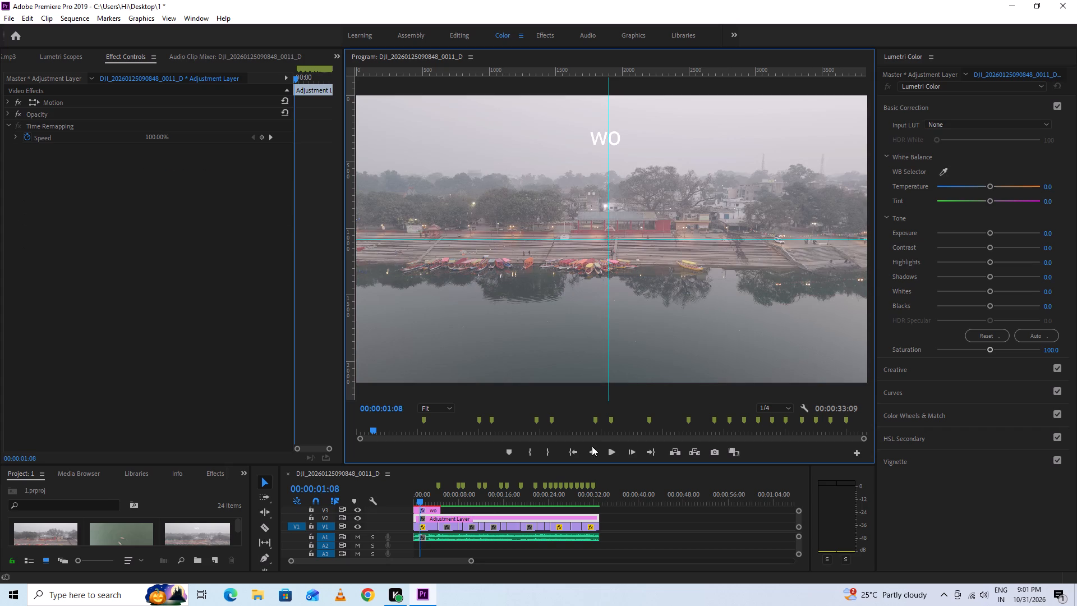
Delete the restored "wo" title graphic from the start of track V3.
{"action": "left_click_drag", "start_coordinate": [581, 464], "coordinate": [581, 461]}
{"action": "left_click_drag", "start_coordinate": [581, 461], "coordinate": [586, 347]}
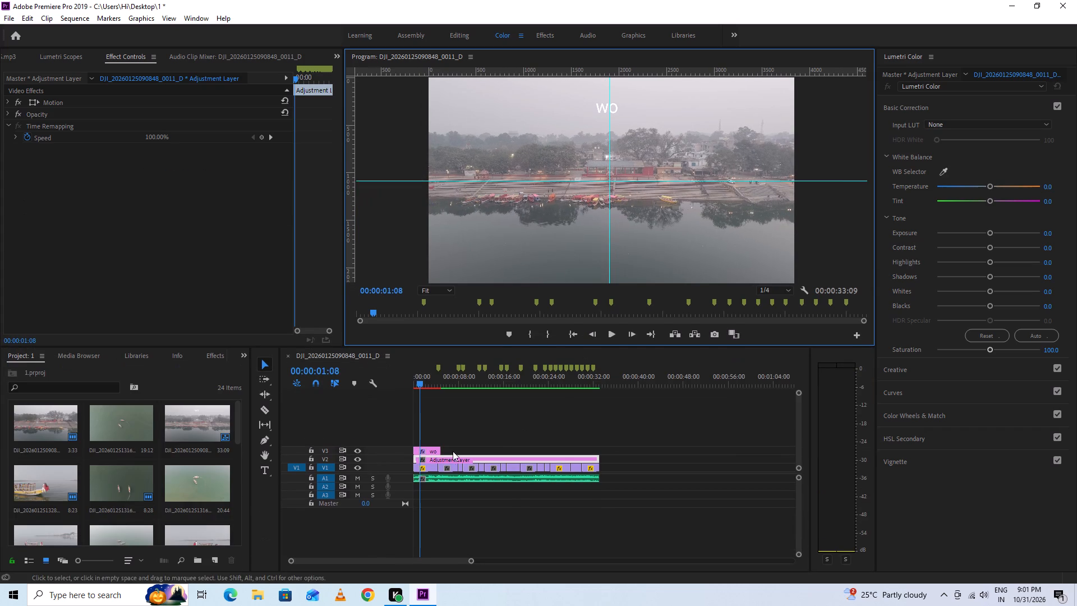
{"action": "left_click", "coordinate": [435, 450]}
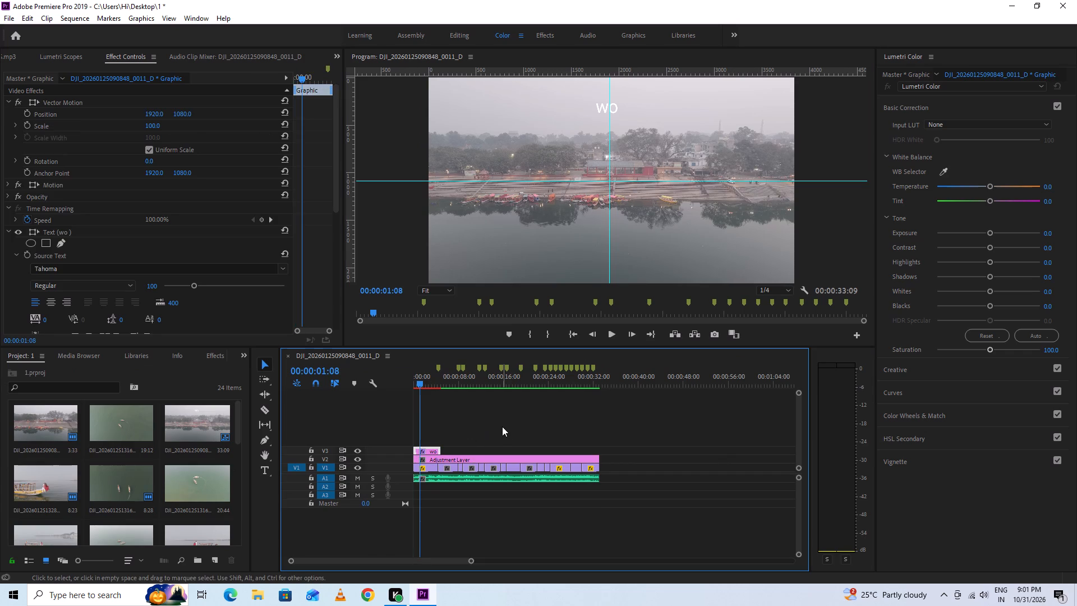
{"action": "key", "text": "Delete"}
{"action": "left_click_drag", "start_coordinate": [508, 346], "coordinate": [508, 449]}
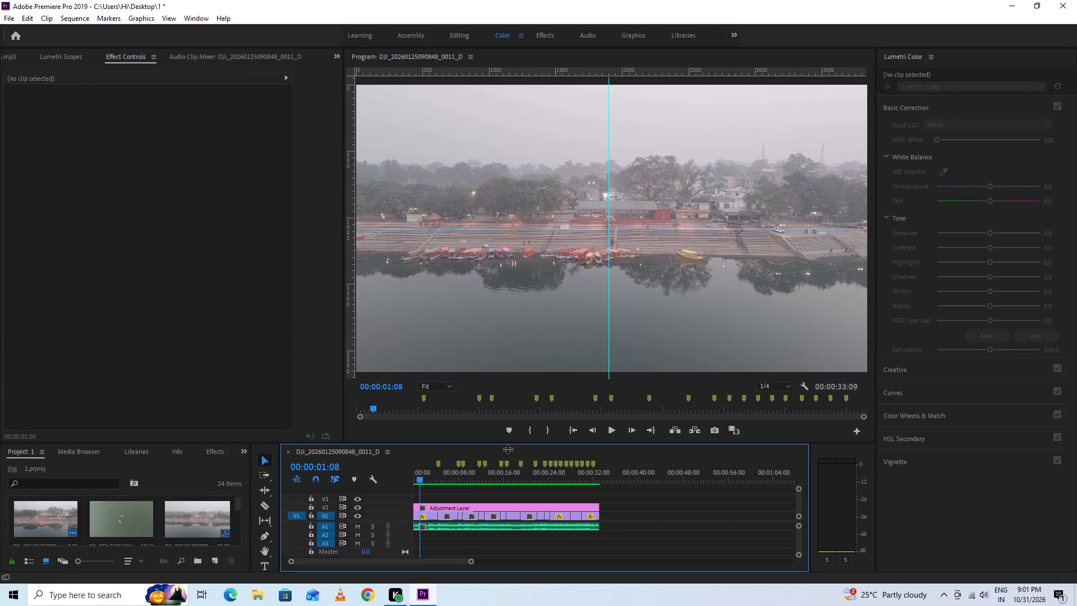
{"action": "left_click_drag", "start_coordinate": [508, 449], "coordinate": [501, 466]}
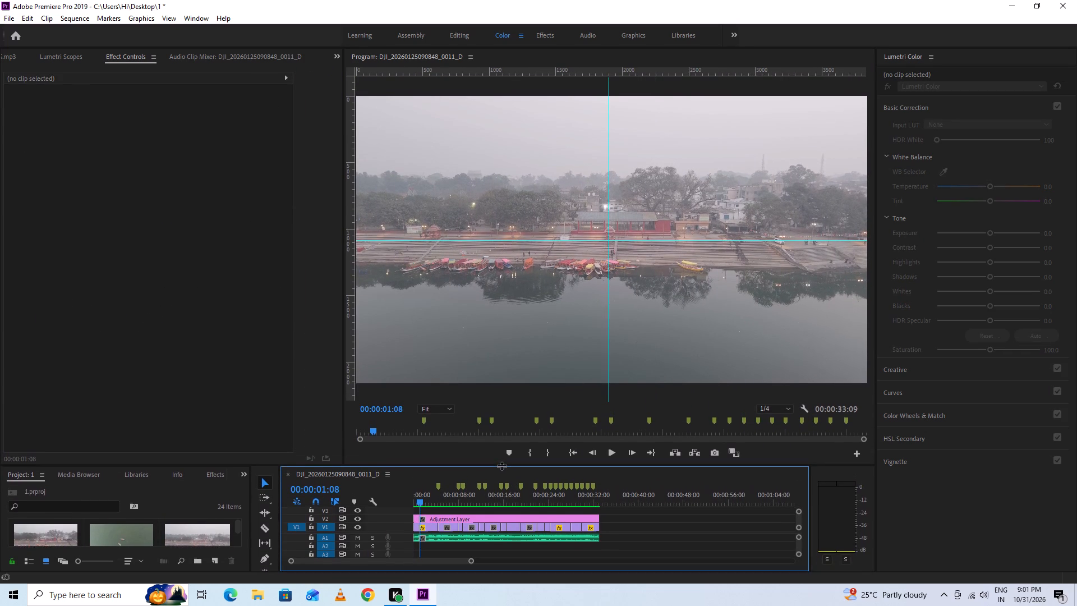
{"action": "left_click_drag", "start_coordinate": [501, 466], "coordinate": [501, 466]}
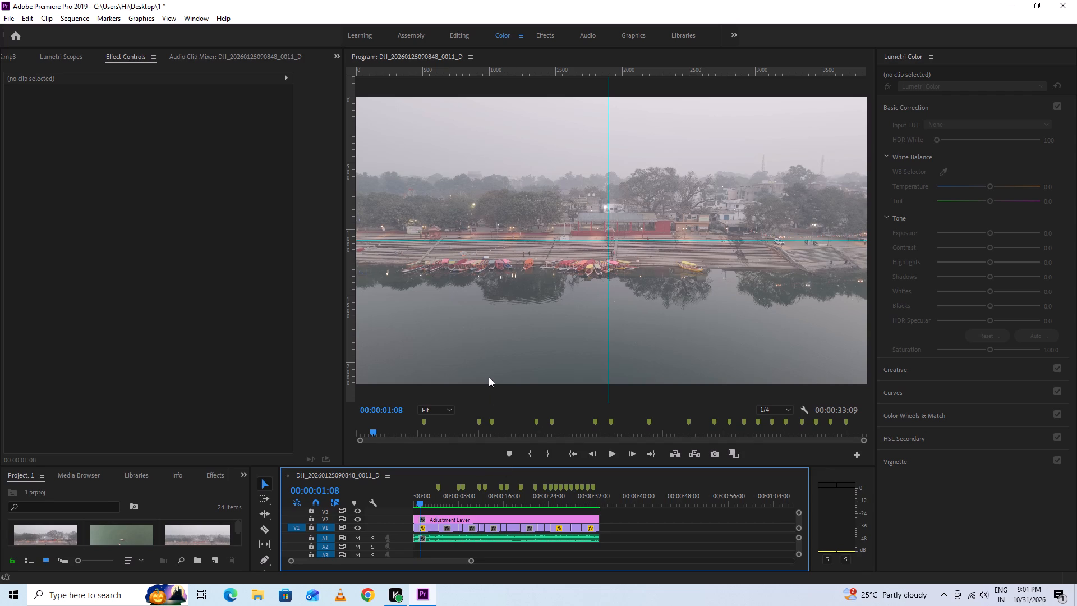
Play the ungraded sequence from 00:00:01:08 to about 00:00:29:40 and return to its start.
{"action": "left_click", "coordinate": [613, 452]}
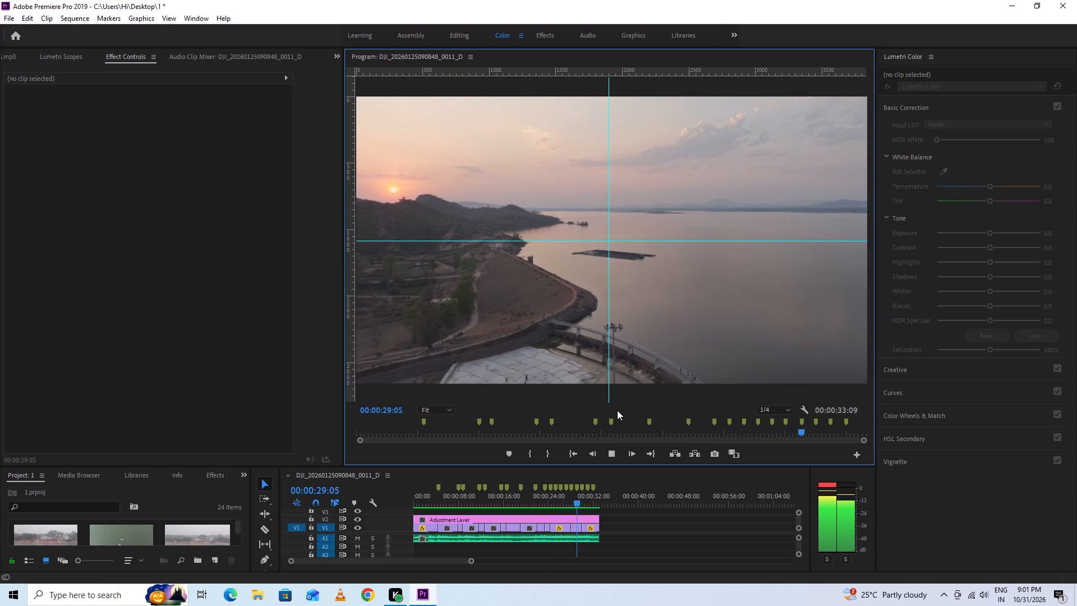
{"action": "key", "text": "space"}
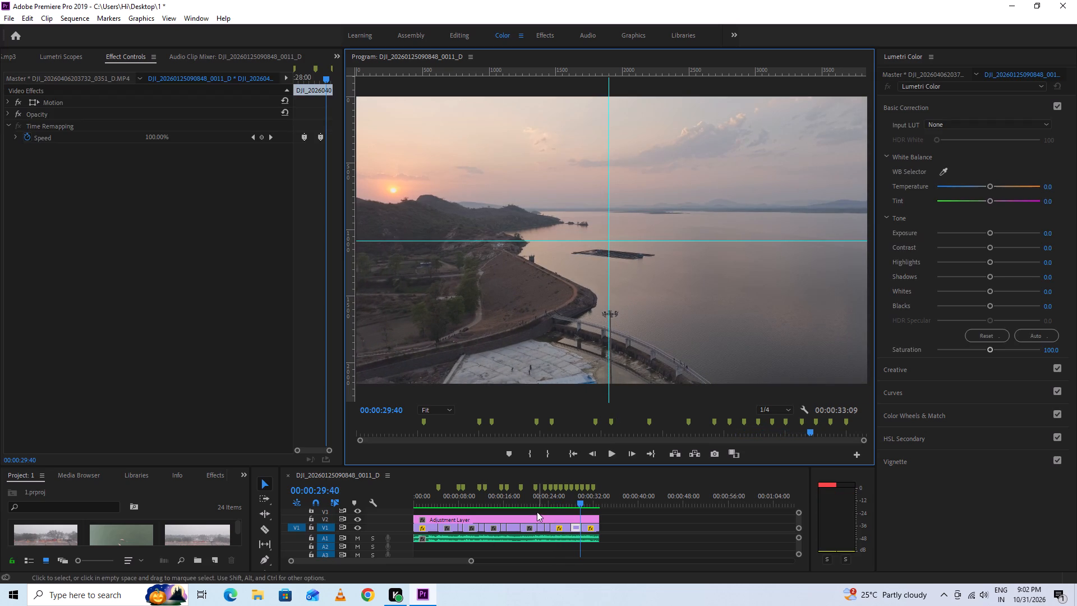
{"action": "left_click_drag", "start_coordinate": [536, 502], "coordinate": [349, 514]}
Set the system speaker volume to 21.
{"action": "left_click", "coordinate": [987, 595]}
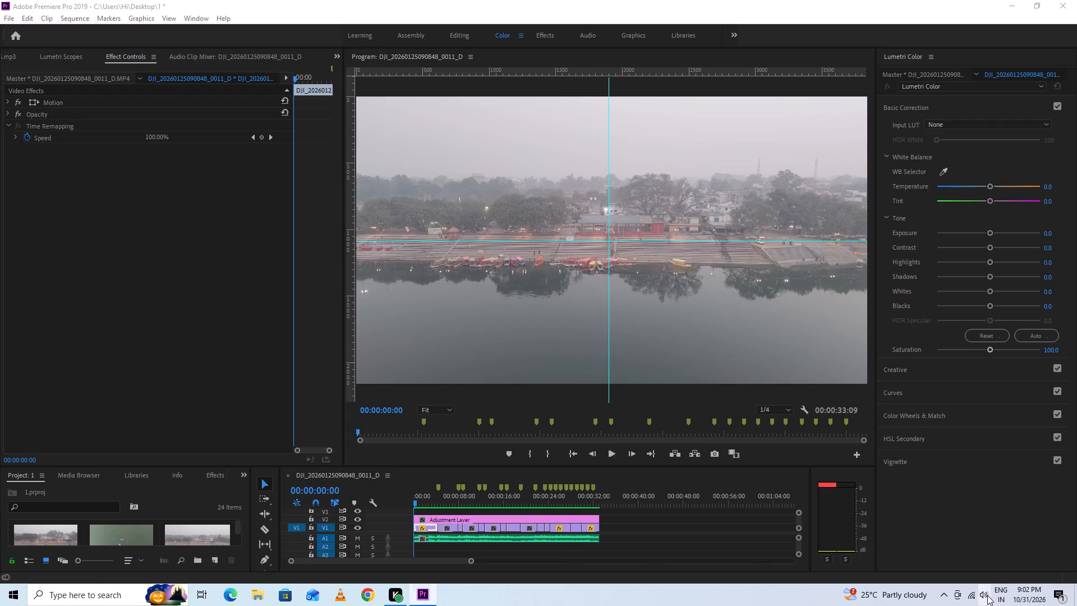
{"action": "left_click", "coordinate": [941, 567]}
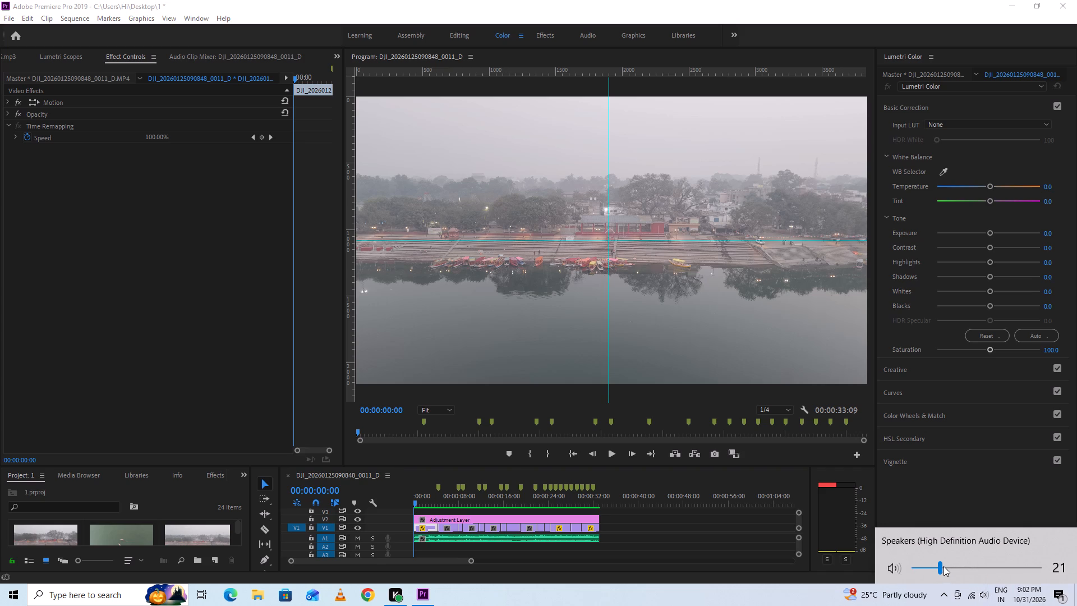
Play the ungraded sequence from 00:00:00:00 to review it with the new volume.
{"action": "key", "text": "space"}
{"action": "key", "text": "space"}
{"action": "left_click", "coordinate": [771, 195]}
{"action": "key", "text": "space"}
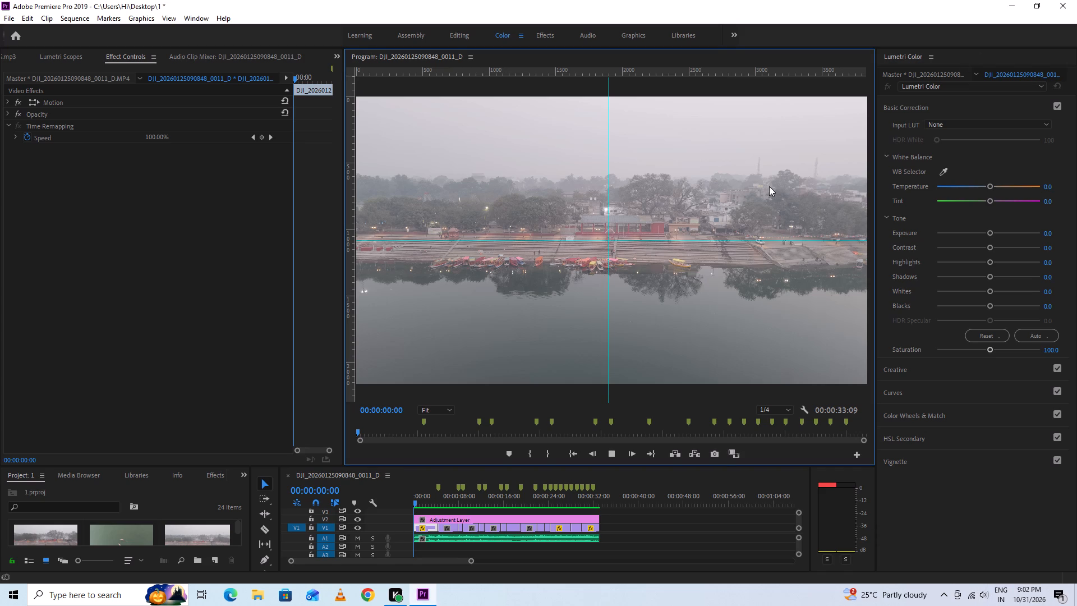
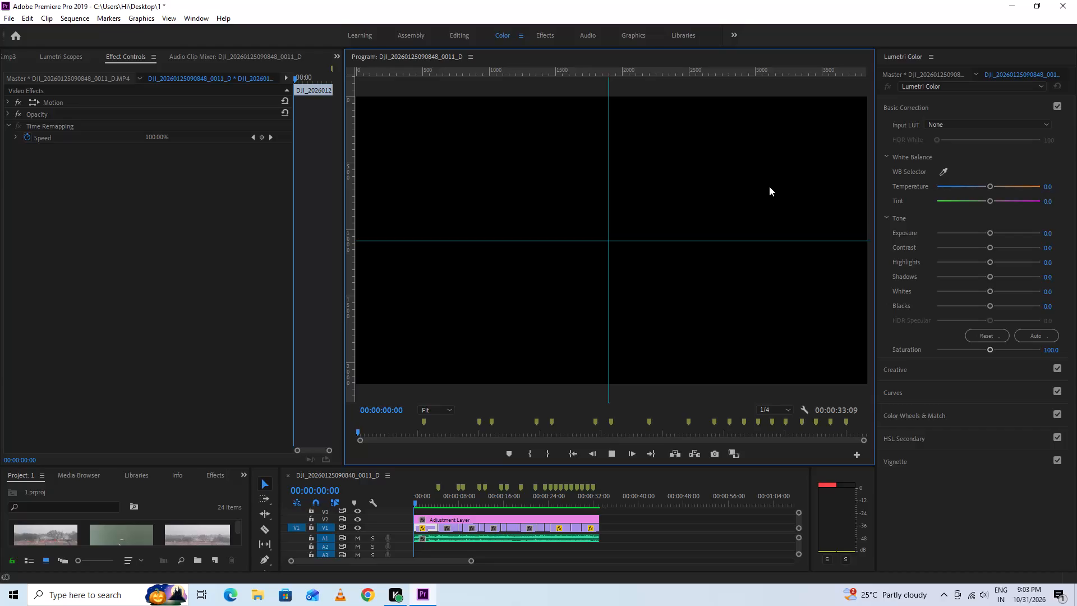
Play the ungraded sequence from 00:00:00:00 to review the edit.
{"action": "key", "text": "space"}
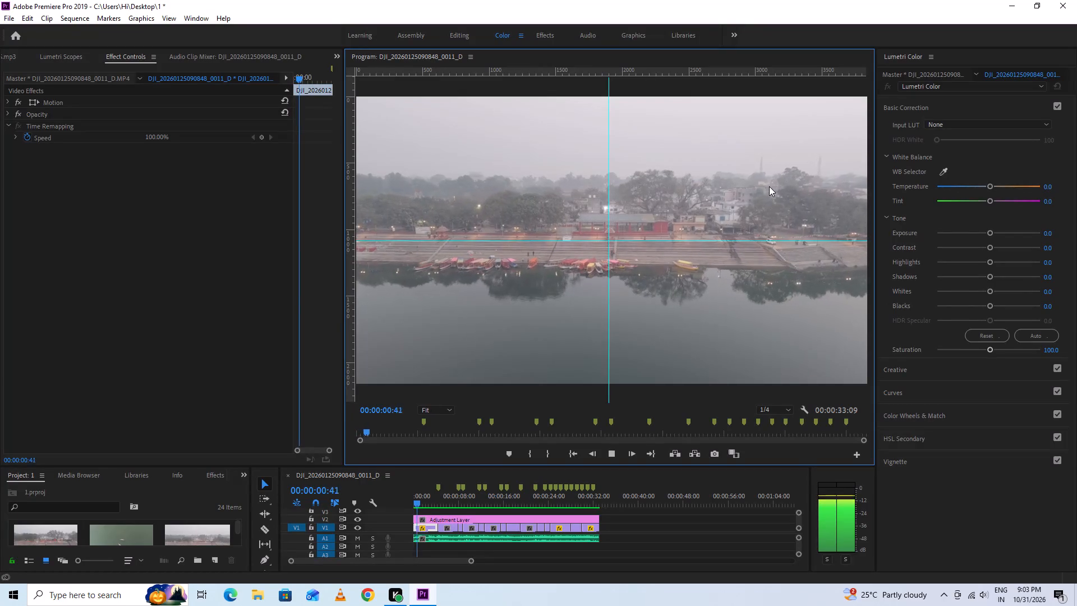
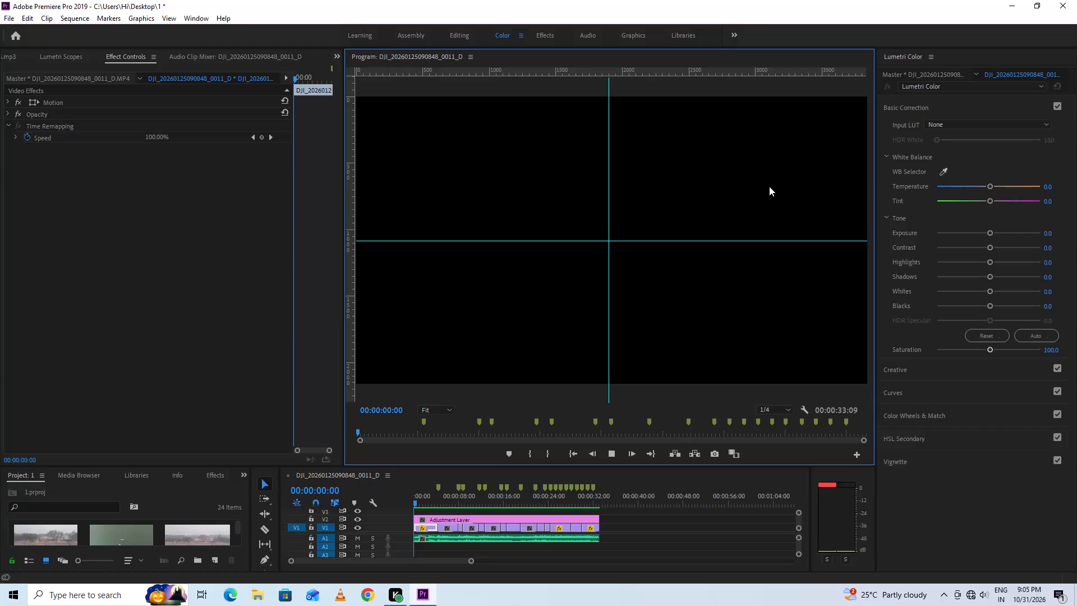
Play the opening part of the sequence to review the ungraded footage.
{"action": "key", "text": "space"}
{"action": "key", "text": "space"}
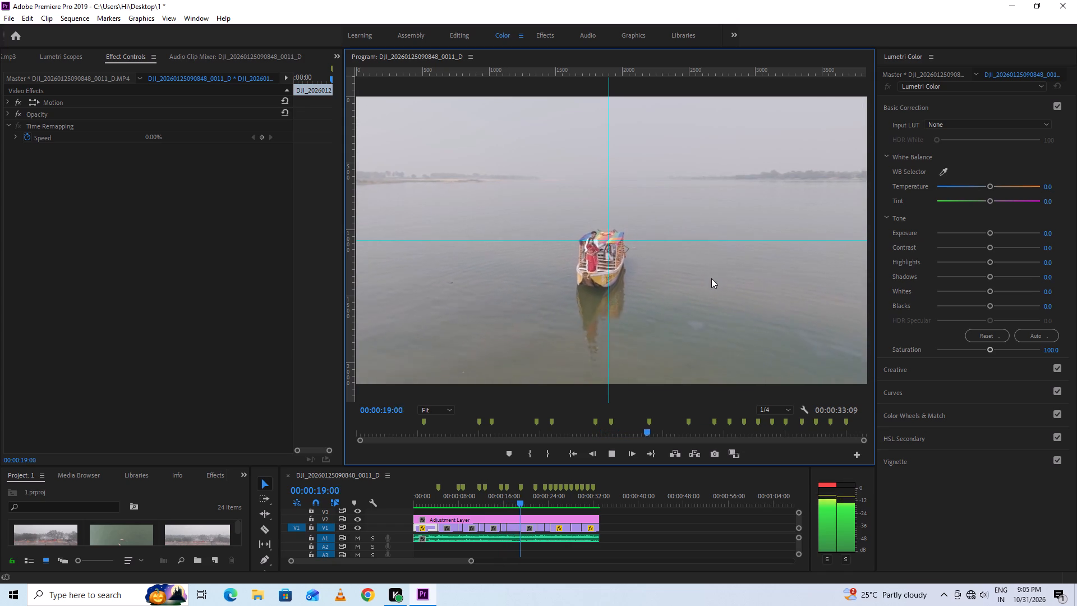
Switch to the Editing workspace and scrub back and forth through the sequence to check the cuts.
{"action": "left_click", "coordinate": [452, 34]}
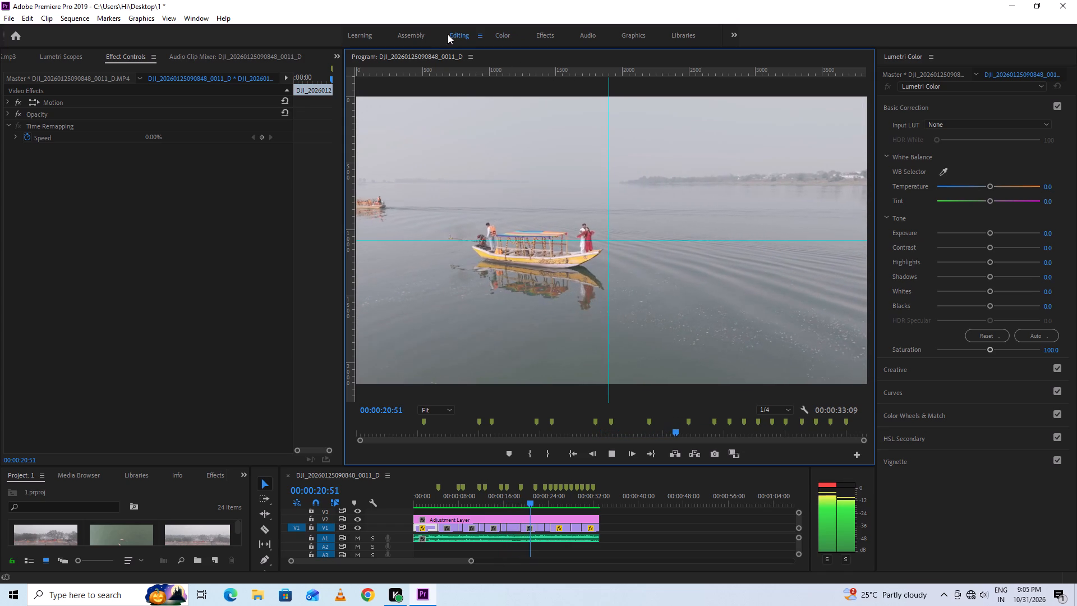
{"action": "left_click", "coordinate": [415, 34]}
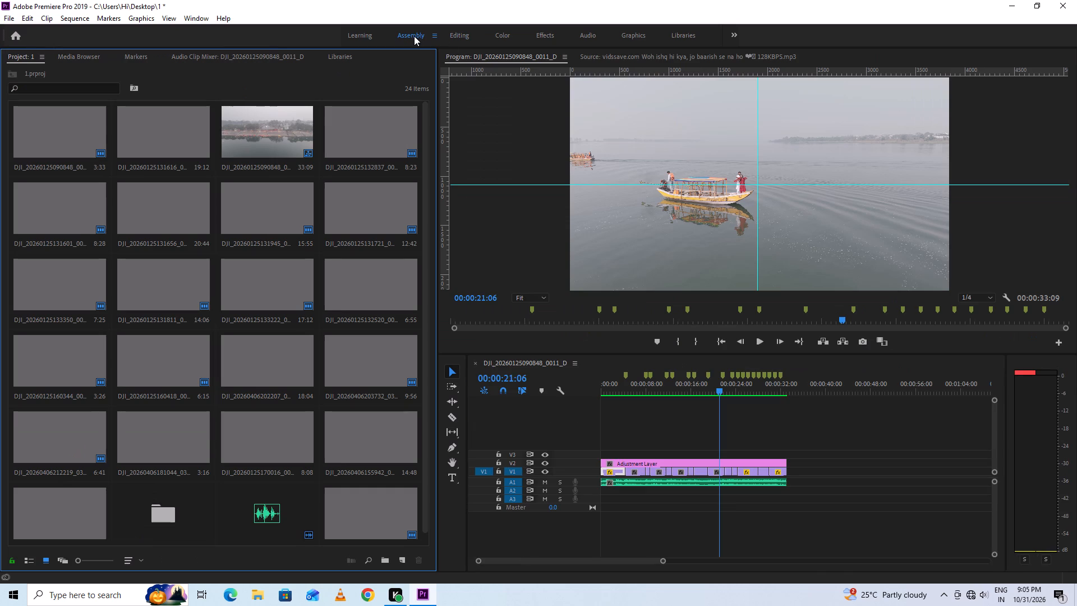
{"action": "left_click", "coordinate": [374, 31]}
{"action": "left_click", "coordinate": [458, 33]}
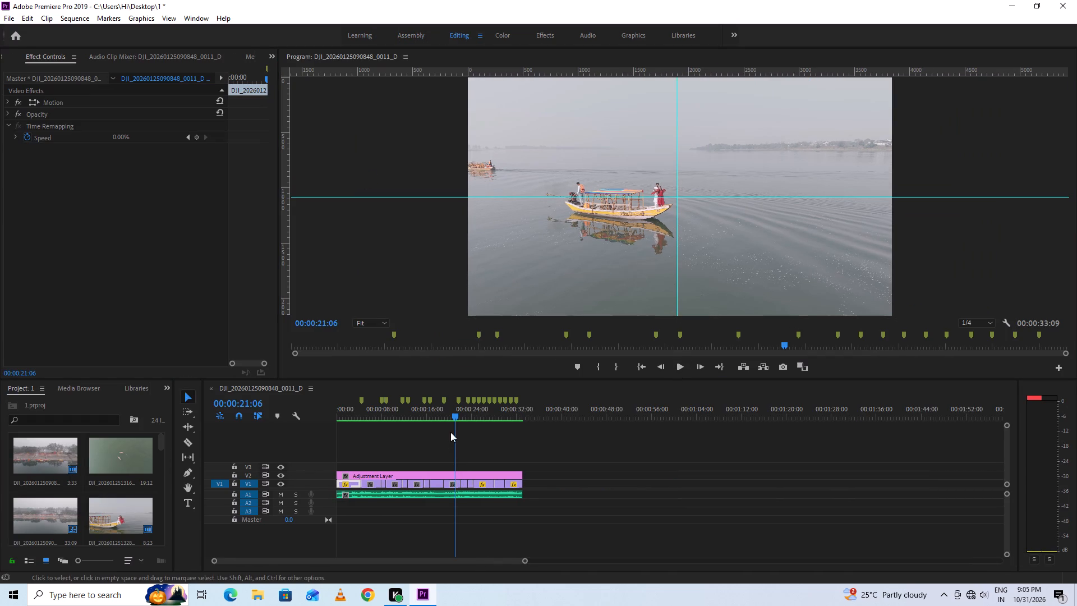
{"action": "left_click_drag", "start_coordinate": [455, 421], "coordinate": [471, 420]}
{"action": "left_click_drag", "start_coordinate": [459, 414], "coordinate": [491, 419]}
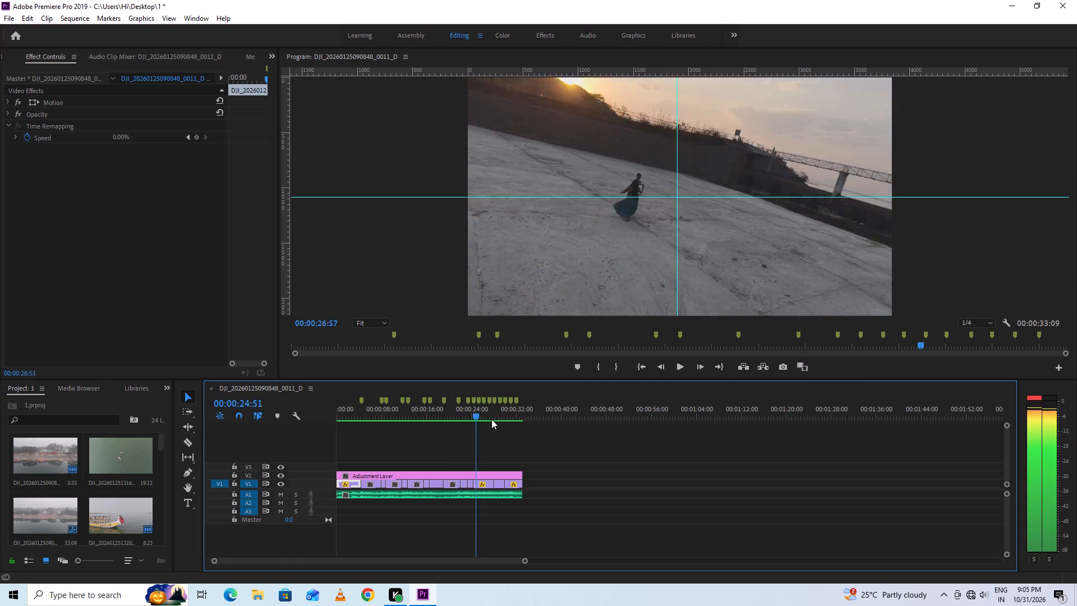
{"action": "left_click_drag", "start_coordinate": [491, 419], "coordinate": [383, 445]}
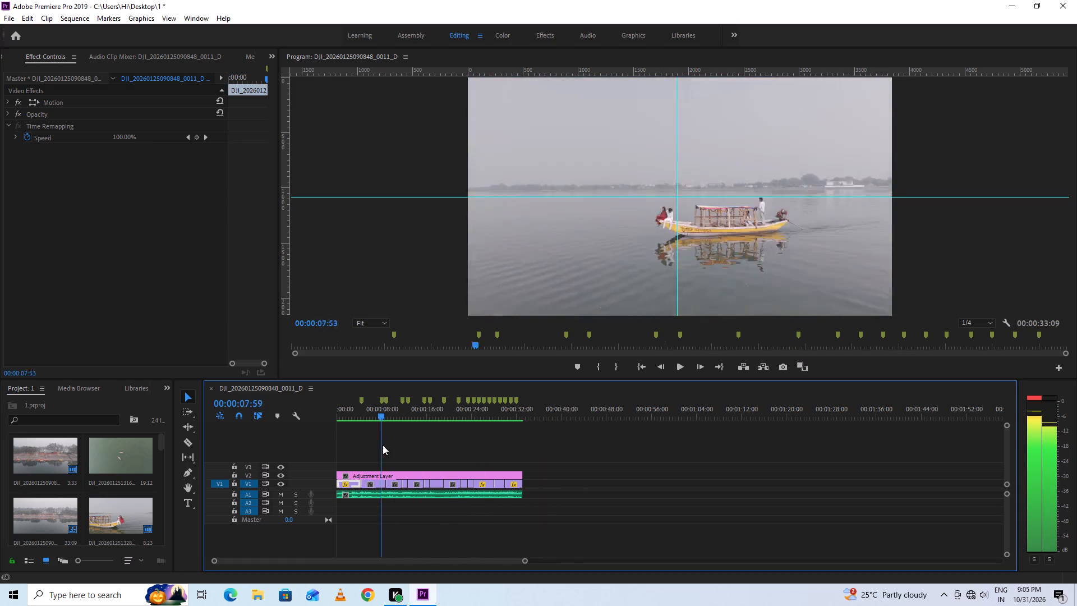
{"action": "left_click_drag", "start_coordinate": [383, 445], "coordinate": [378, 452]}
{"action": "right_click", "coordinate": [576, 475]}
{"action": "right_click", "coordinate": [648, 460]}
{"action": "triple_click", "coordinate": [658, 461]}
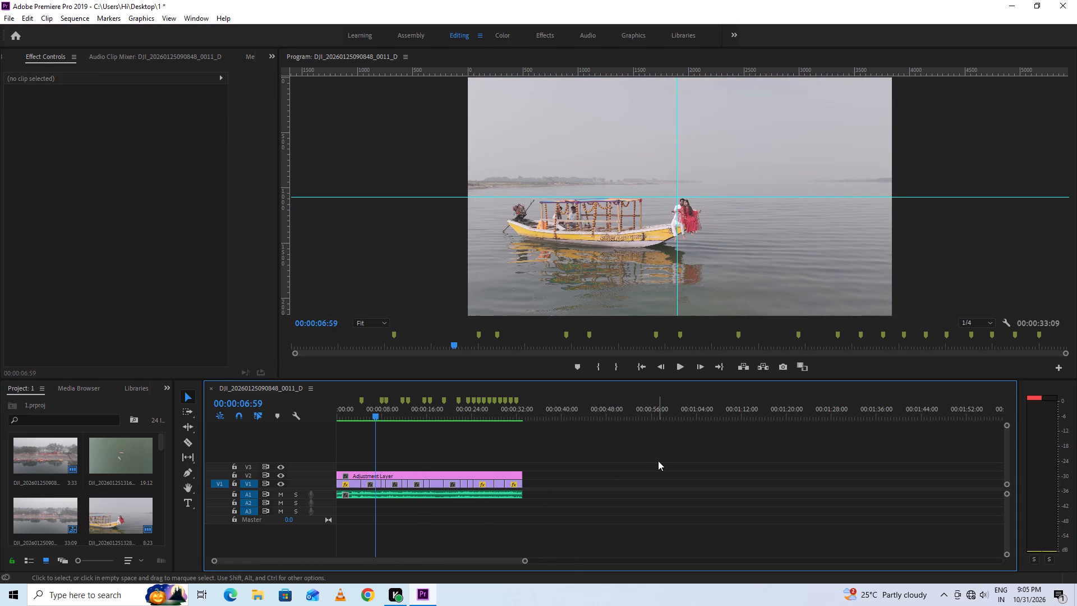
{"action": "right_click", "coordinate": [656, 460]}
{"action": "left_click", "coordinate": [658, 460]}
{"action": "triple_click", "coordinate": [141, 448]}
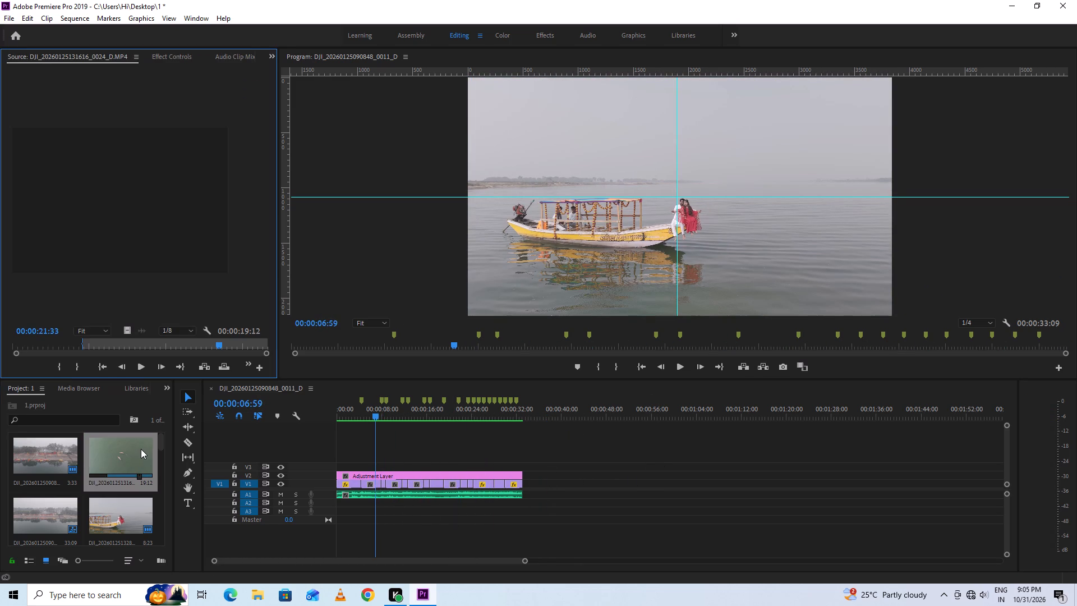
Play the sequence from 00:00:06:59 to its end, and replay it from 00:00:00:00 to about 00:00:20:23.
{"action": "left_click", "coordinate": [679, 366]}
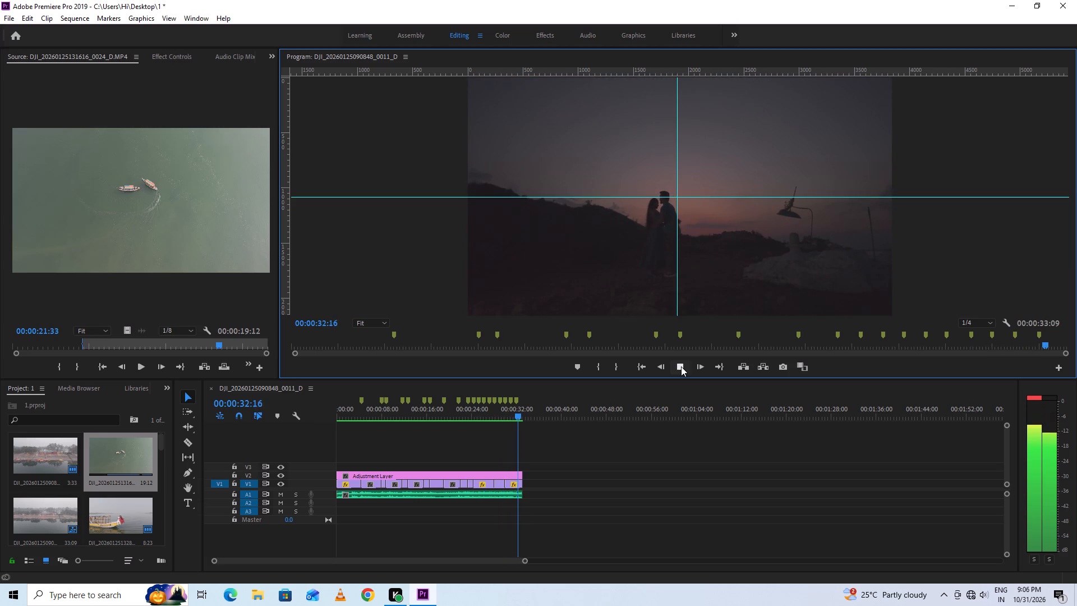
{"action": "left_click", "coordinate": [757, 198]}
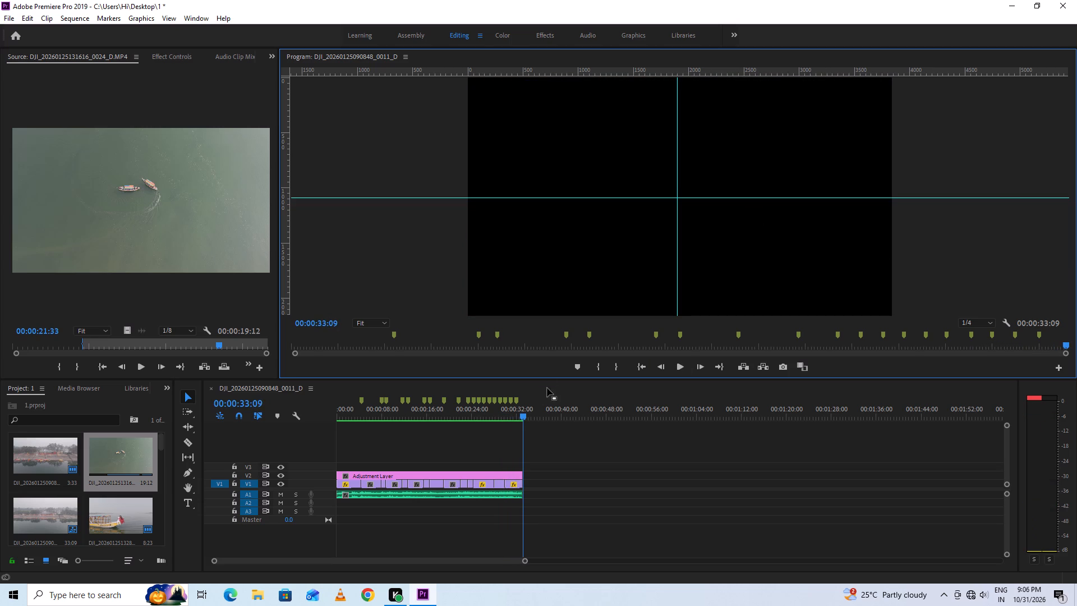
{"action": "left_click_drag", "start_coordinate": [521, 412], "coordinate": [280, 411]}
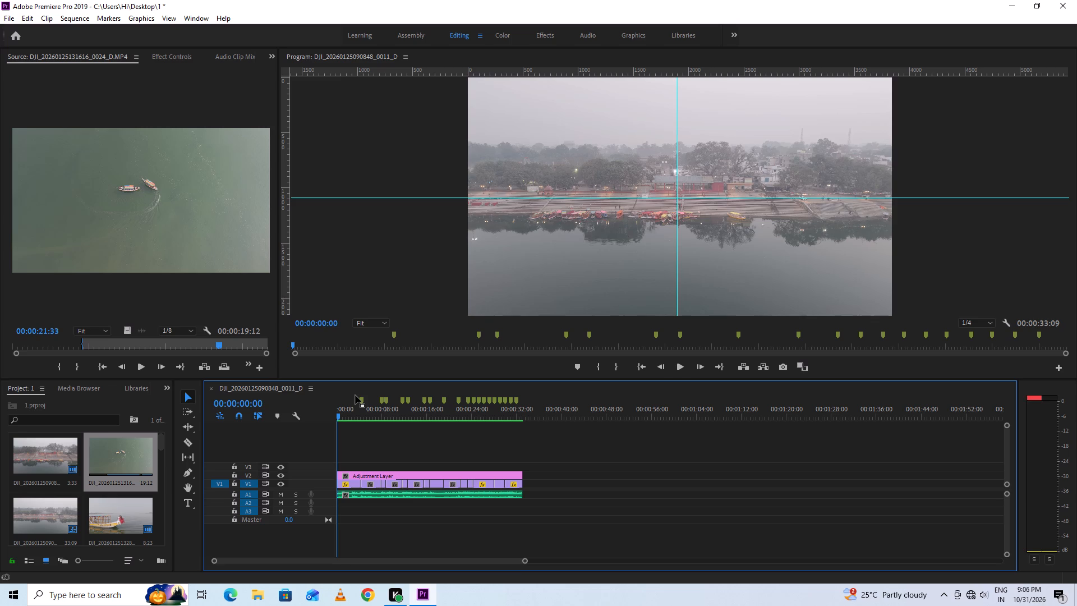
{"action": "key", "text": "space"}
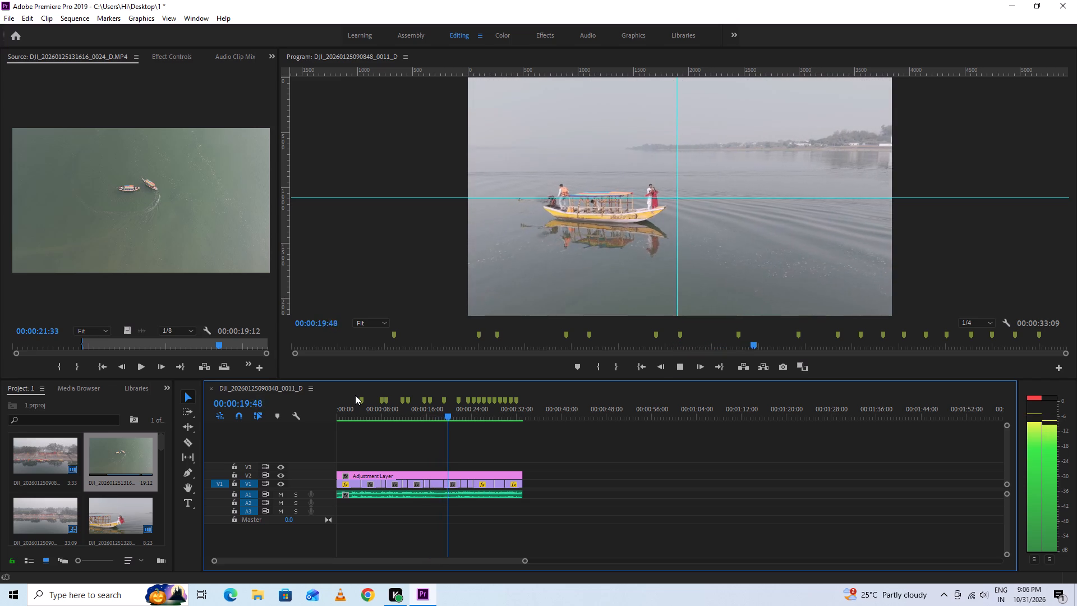
{"action": "key", "text": "space"}
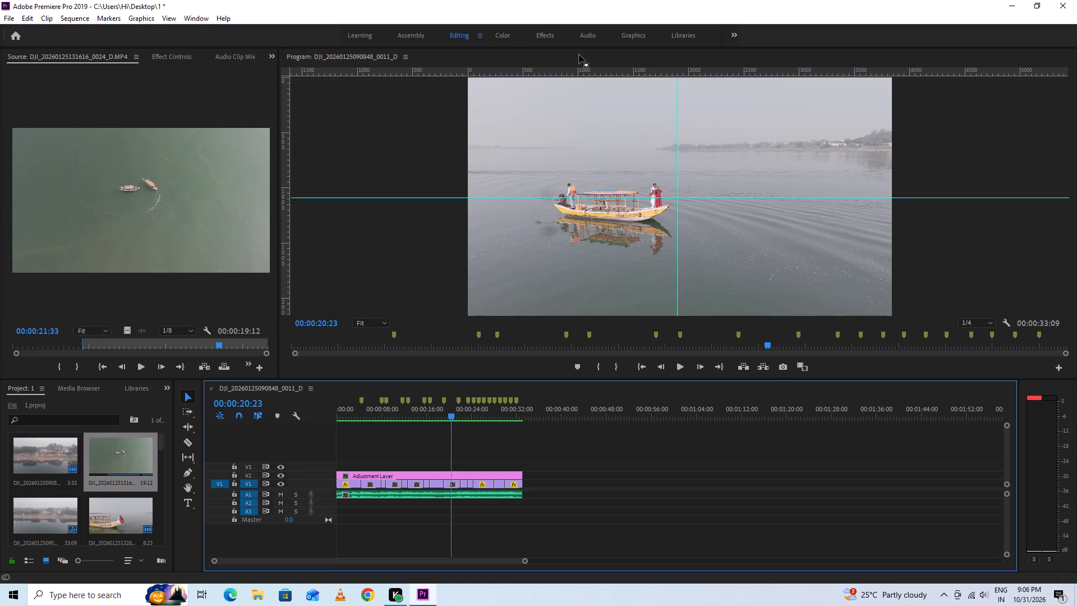
Switch to the Graphics workspace.
{"action": "left_click", "coordinate": [498, 32]}
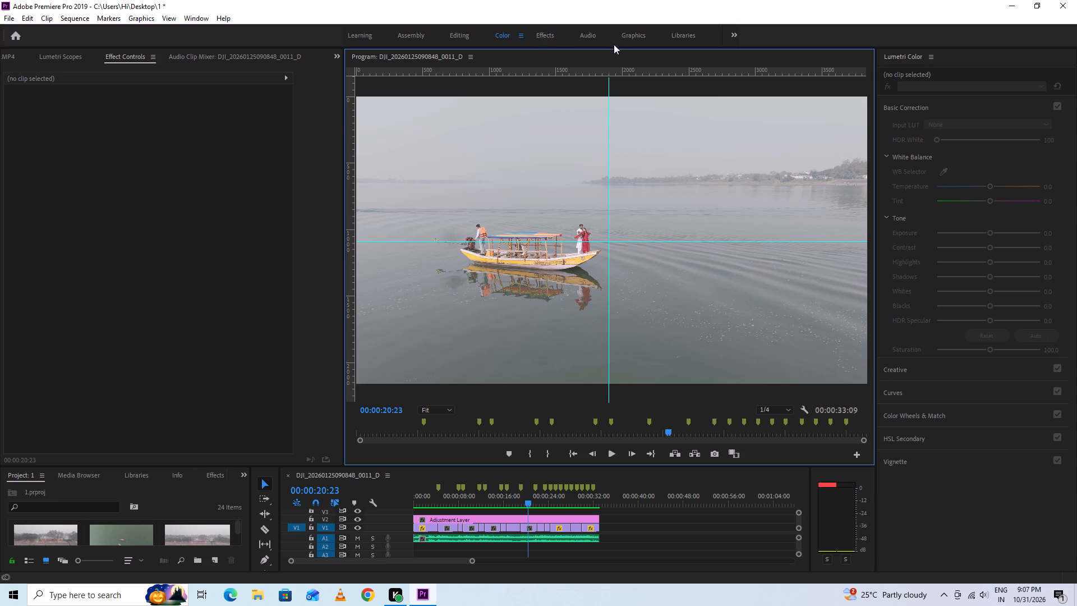
{"action": "left_click", "coordinate": [410, 38]}
{"action": "left_click", "coordinate": [451, 35]}
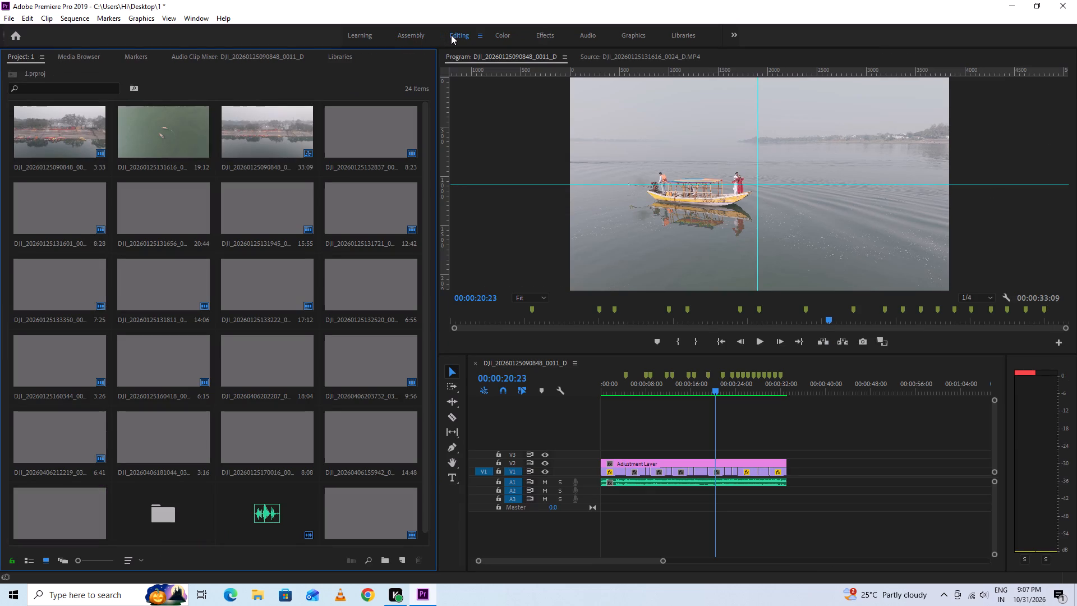
{"action": "left_click", "coordinate": [421, 37]}
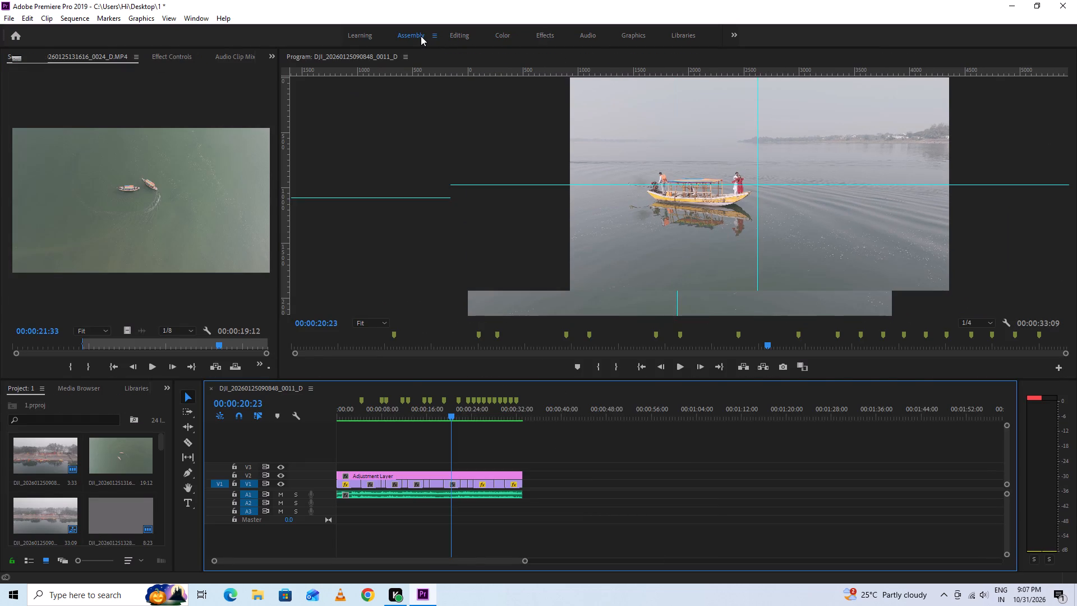
{"action": "left_click", "coordinate": [546, 45]}
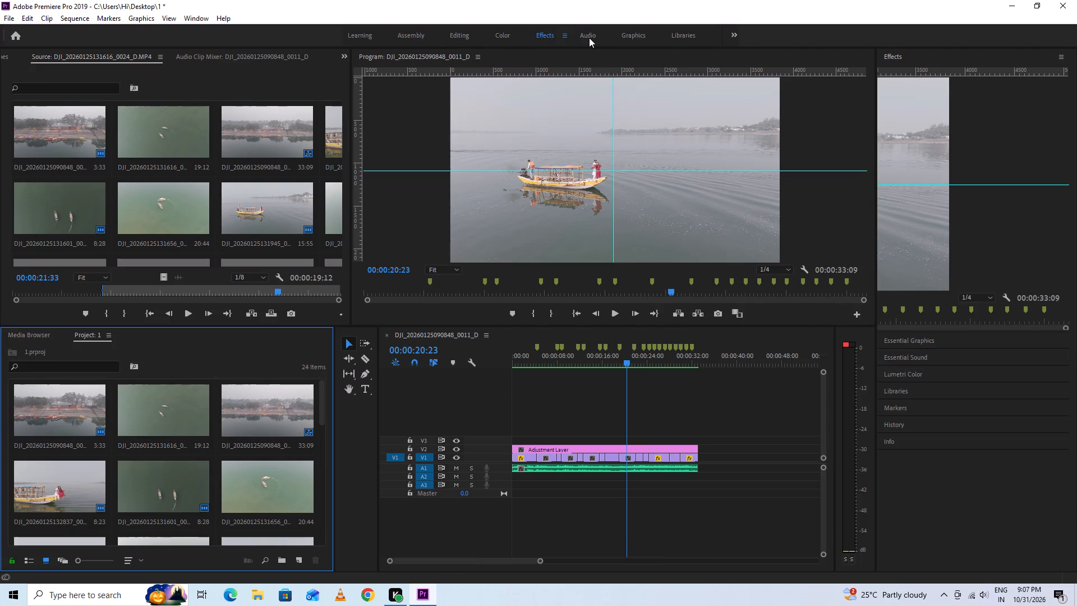
{"action": "left_click", "coordinate": [589, 38]}
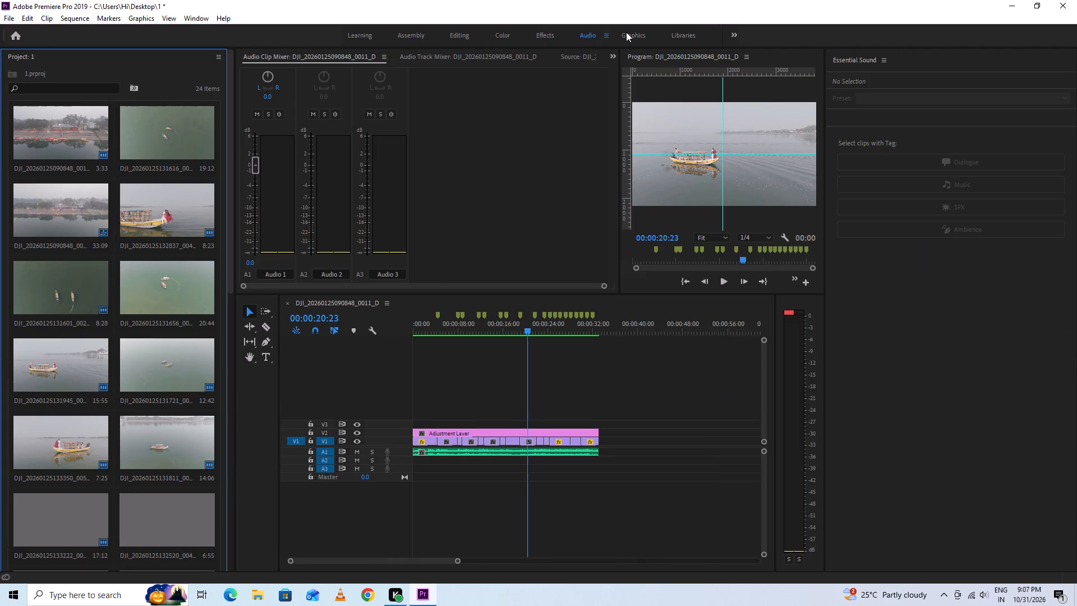
{"action": "left_click", "coordinate": [626, 32]}
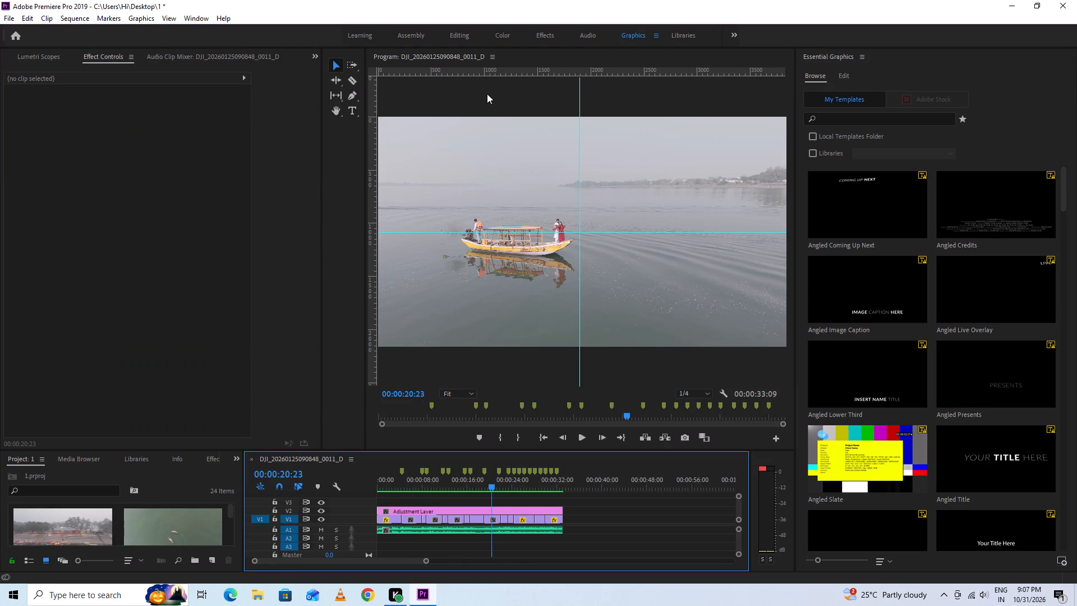
Enlarge the Program monitor by narrowing the Effect Controls area beside it.
{"action": "left_click_drag", "start_coordinate": [376, 188], "coordinate": [342, 190]}
{"action": "left_click", "coordinate": [367, 192]}
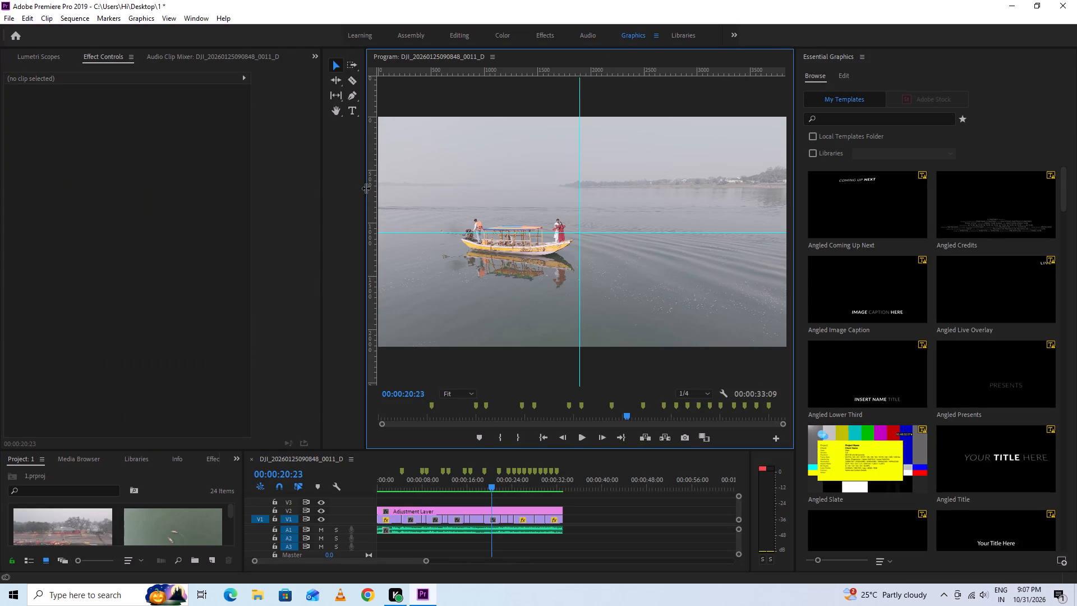
{"action": "left_click", "coordinate": [366, 188]}
{"action": "left_click_drag", "start_coordinate": [366, 188], "coordinate": [348, 189]}
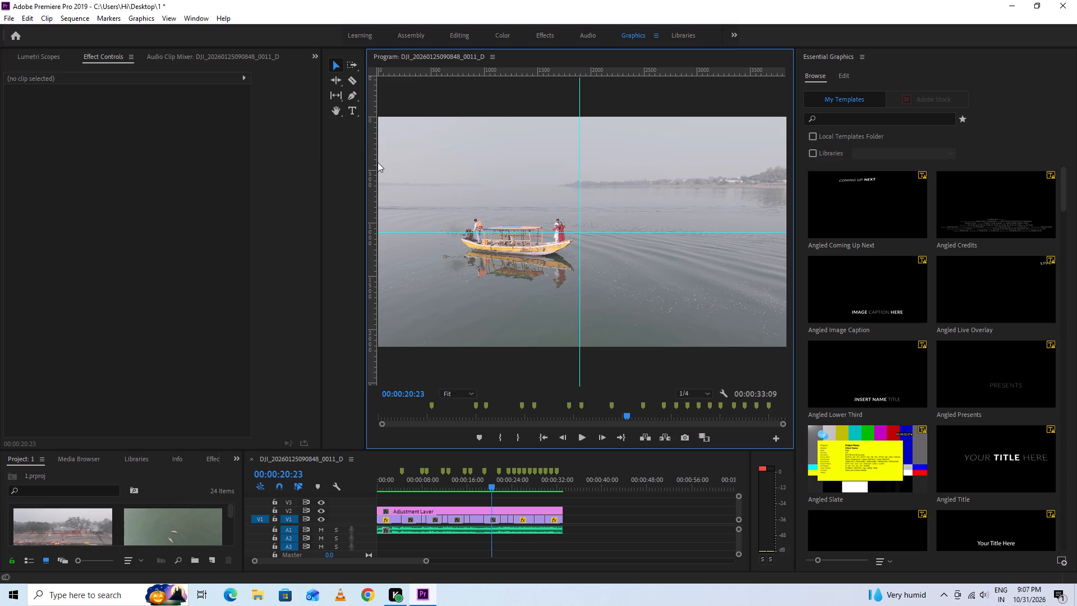
{"action": "left_click_drag", "start_coordinate": [366, 176], "coordinate": [356, 175]}
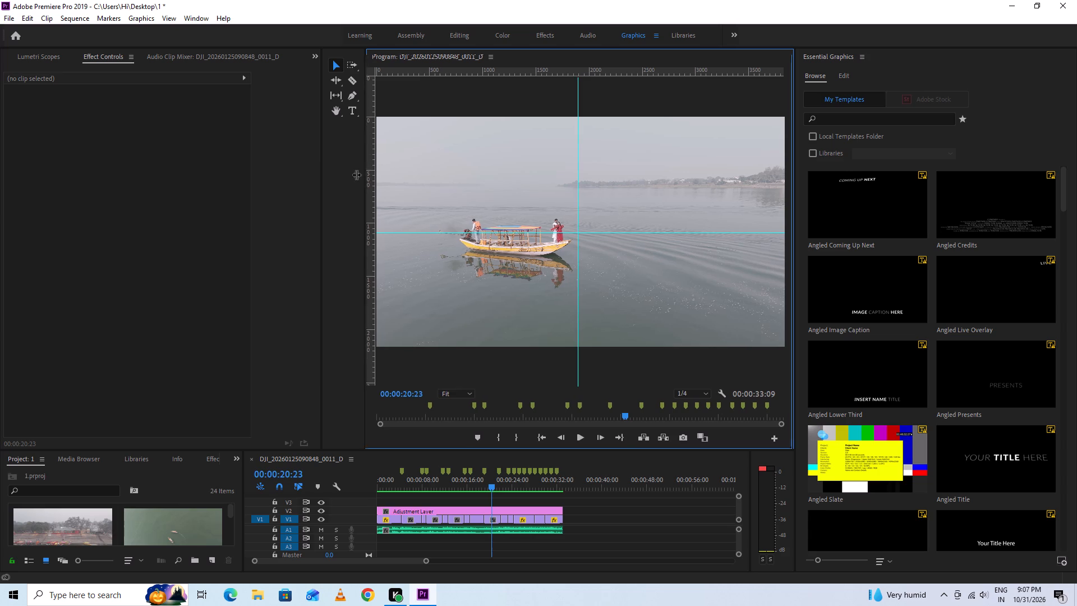
{"action": "left_click_drag", "start_coordinate": [356, 175], "coordinate": [241, 198]}
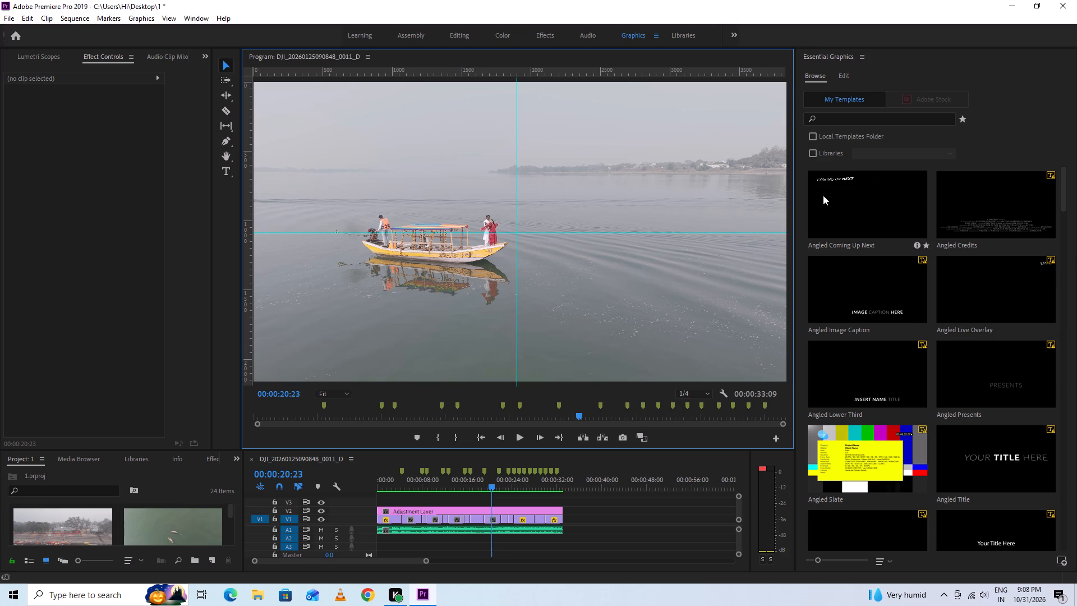
Add the Classic Logo Presents template to track V3 above the adjustment layer at 00:00:20:23.
{"action": "left_click", "coordinate": [867, 188]}
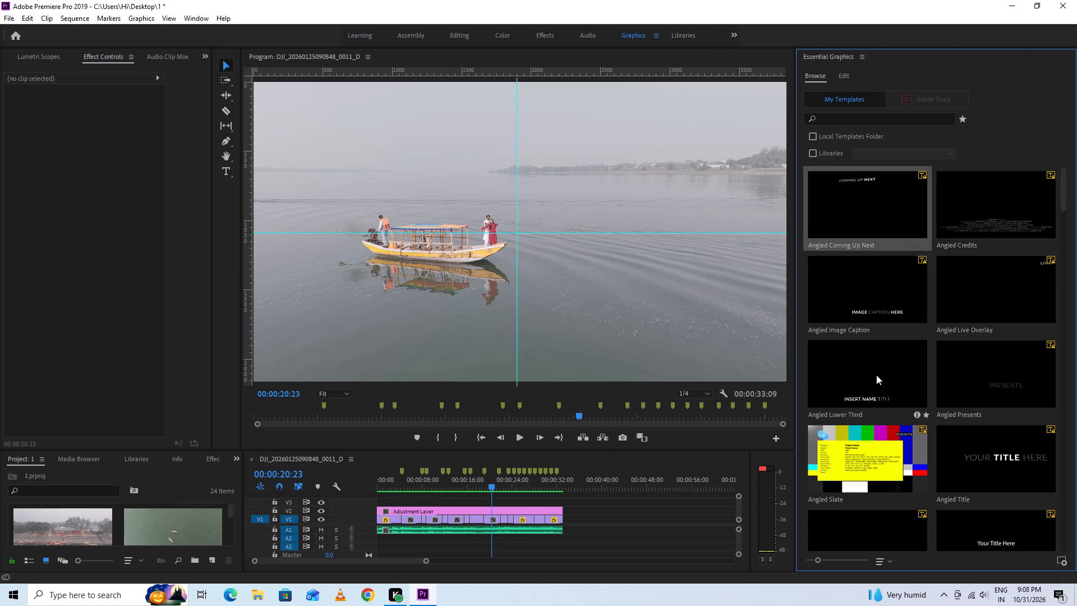
{"action": "scroll", "coordinate": [878, 375], "scroll_direction": "down", "scroll_amount": 6}
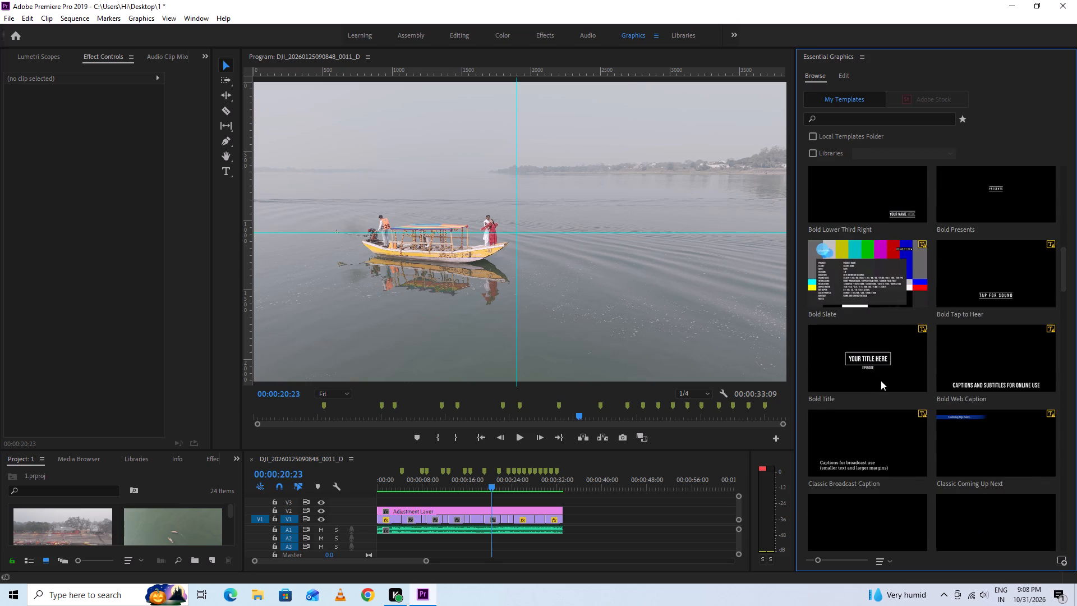
{"action": "scroll", "coordinate": [887, 389], "scroll_direction": "down", "scroll_amount": 3}
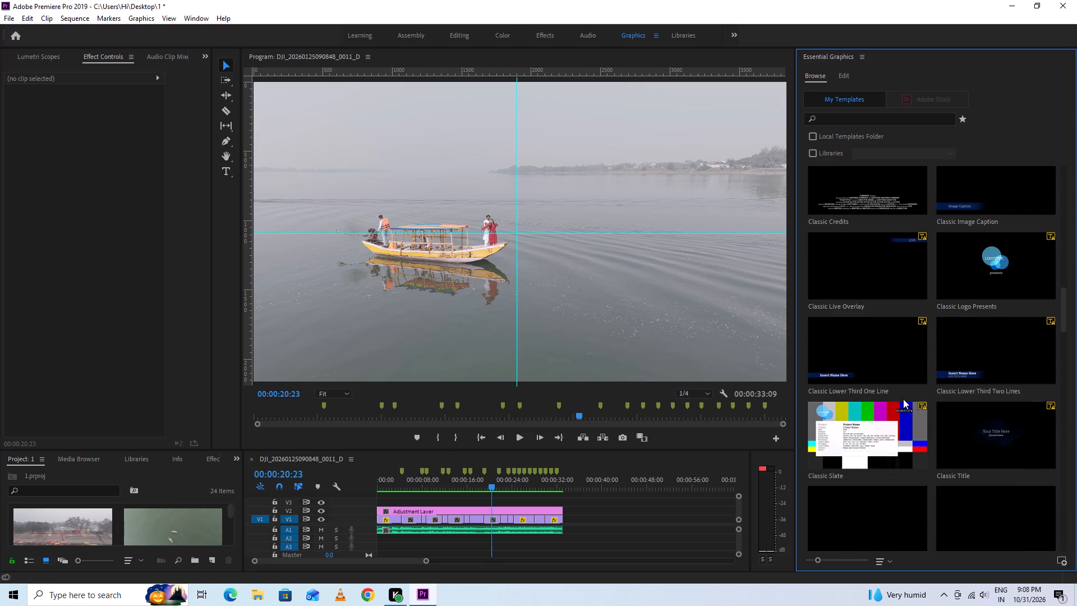
{"action": "scroll", "coordinate": [896, 394], "scroll_direction": "down", "scroll_amount": 2}
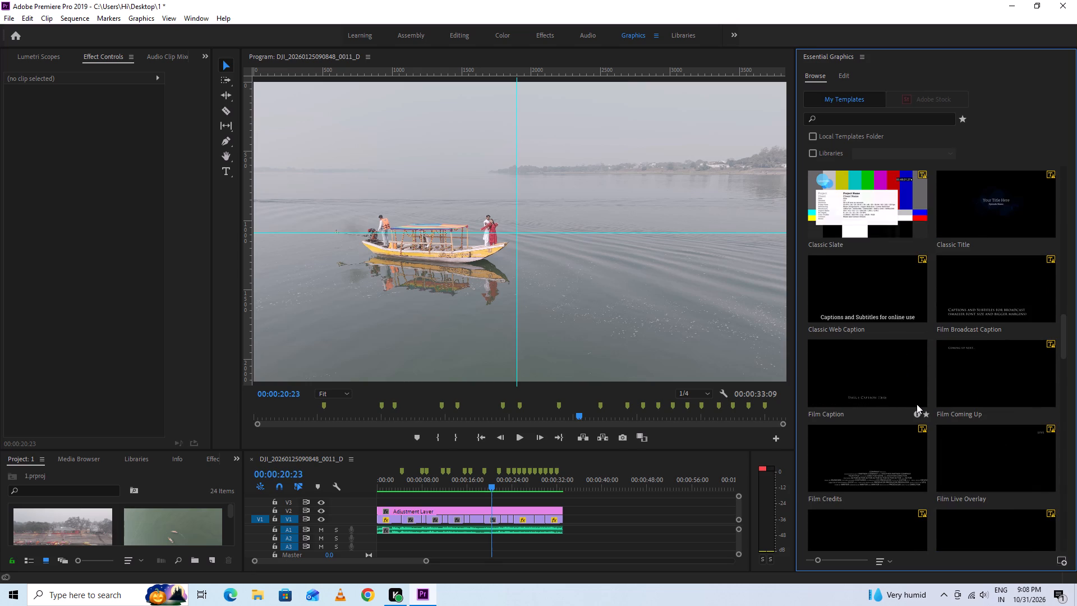
{"action": "scroll", "coordinate": [917, 404], "scroll_direction": "up", "scroll_amount": 1}
{"action": "scroll", "coordinate": [975, 354], "scroll_direction": "up", "scroll_amount": 2}
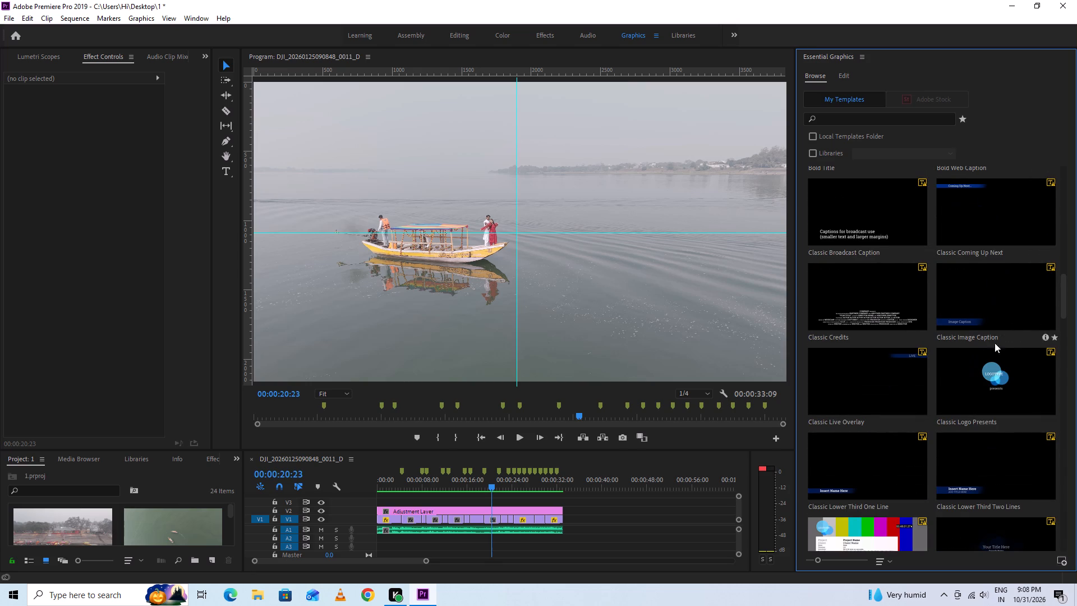
{"action": "double_click", "coordinate": [991, 373]}
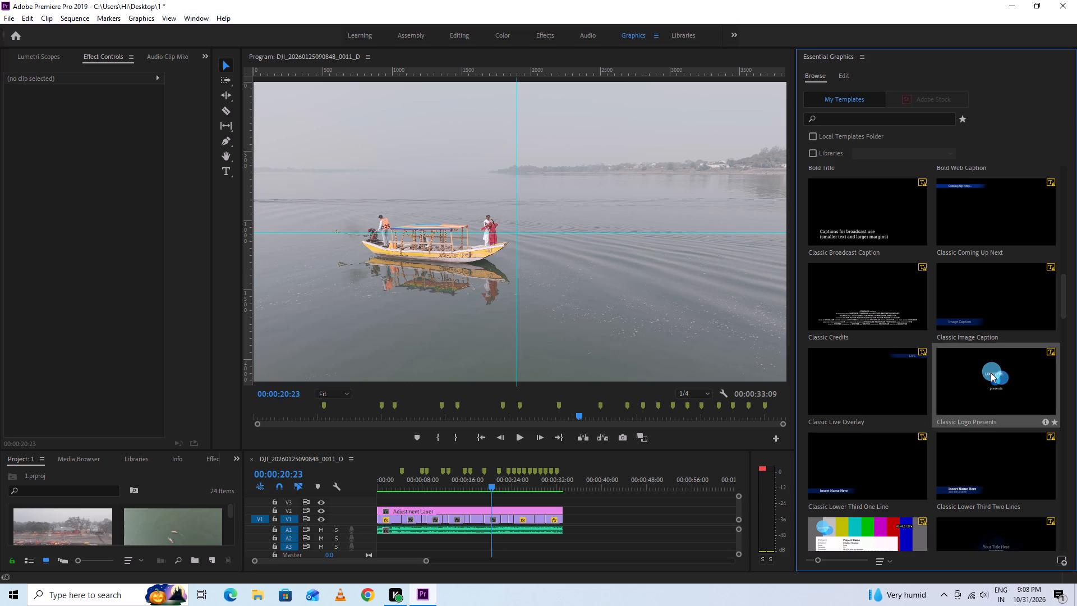
{"action": "double_click", "coordinate": [990, 373]}
{"action": "left_click_drag", "start_coordinate": [991, 373], "coordinate": [482, 498]}
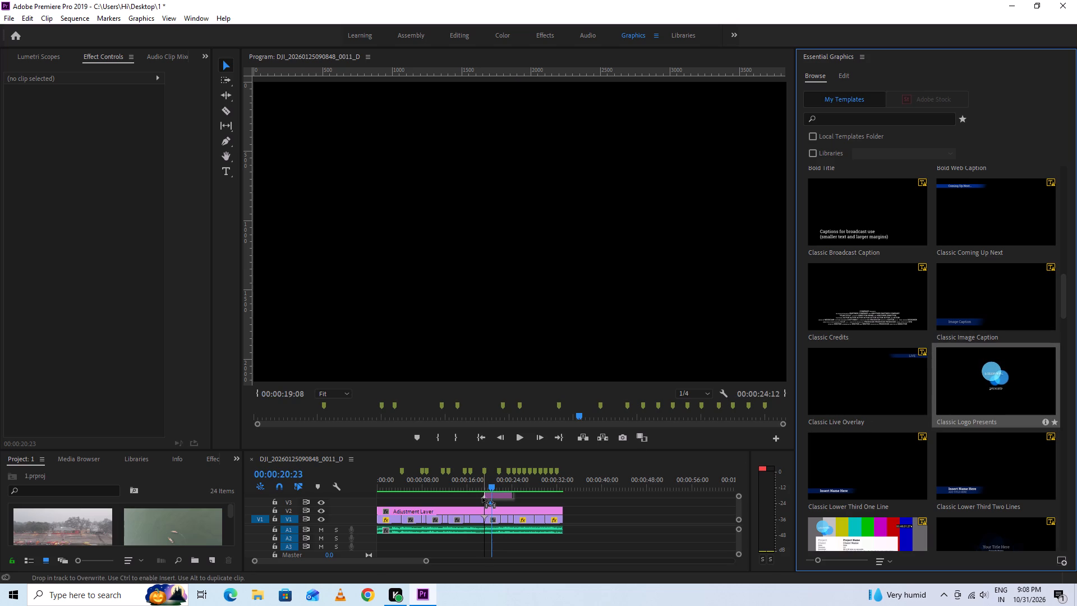
{"action": "left_click_drag", "start_coordinate": [482, 498], "coordinate": [485, 493]}
{"action": "left_click", "coordinate": [499, 495]}
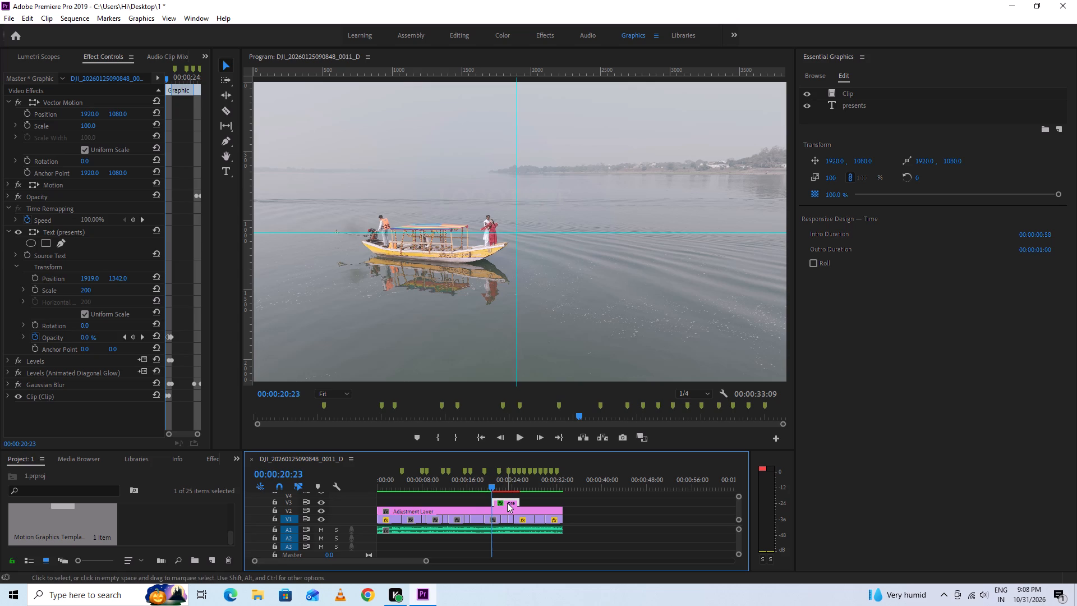
Move the logo graphic on track V3 to the start of the sequence at 00:00:00:00.
{"action": "left_click_drag", "start_coordinate": [507, 503], "coordinate": [401, 505]}
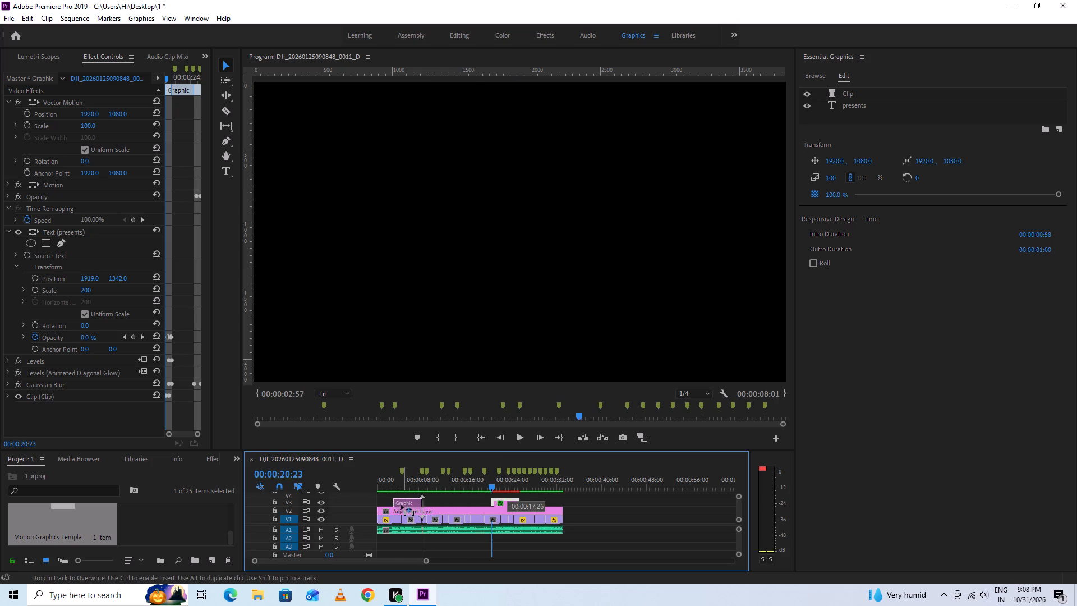
{"action": "left_click_drag", "start_coordinate": [401, 505], "coordinate": [389, 504]}
Play back the start of the sequence to review the logo graphic over the opening footage.
{"action": "left_click_drag", "start_coordinate": [384, 480], "coordinate": [366, 482]}
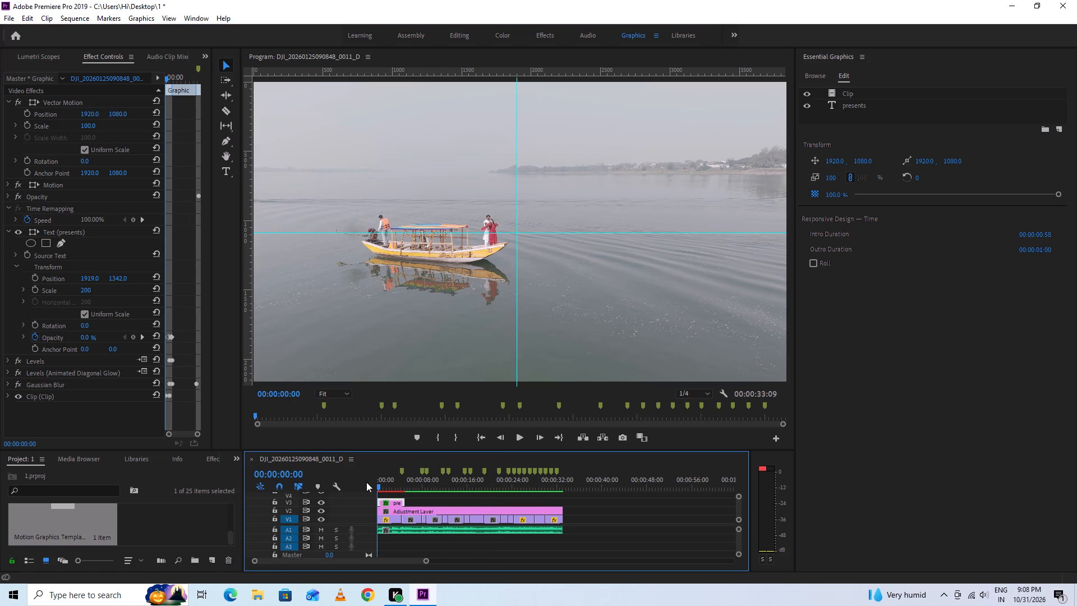
{"action": "left_click_drag", "start_coordinate": [366, 482], "coordinate": [416, 489]}
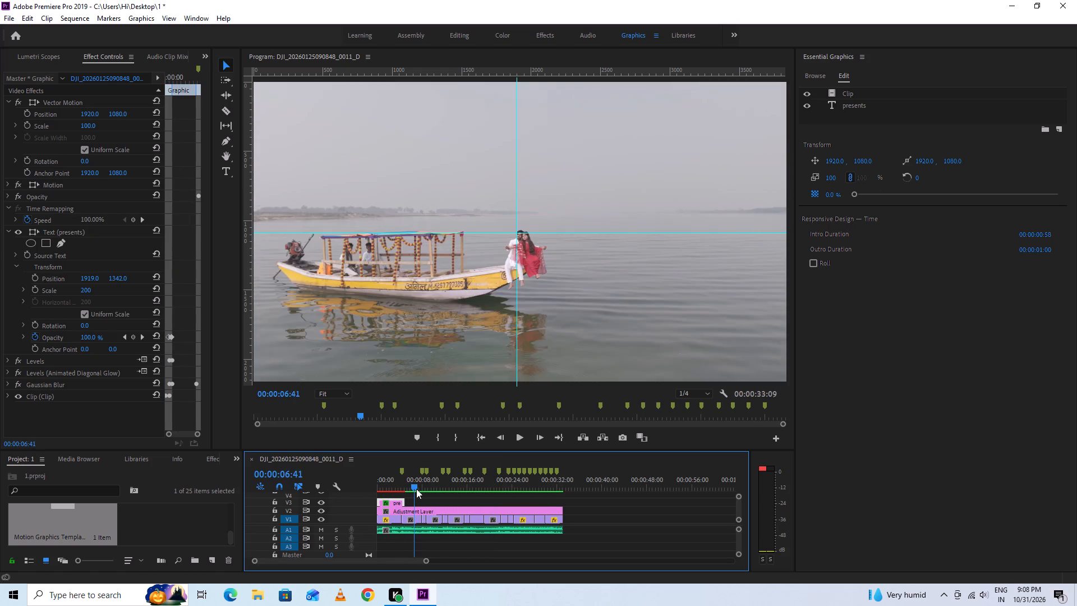
{"action": "left_click_drag", "start_coordinate": [416, 489], "coordinate": [381, 490]}
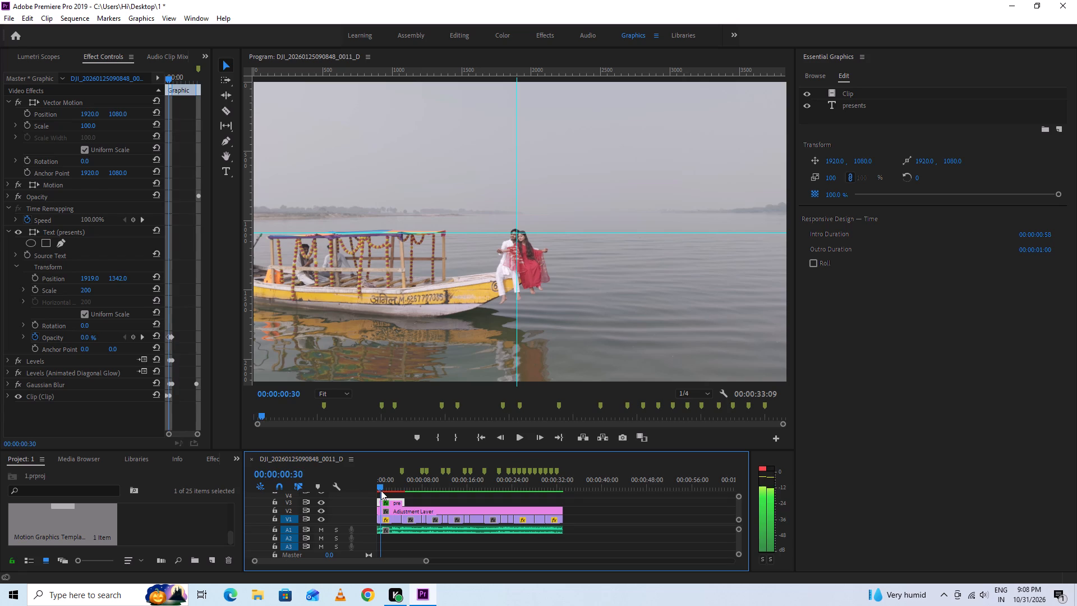
{"action": "left_click_drag", "start_coordinate": [381, 490], "coordinate": [377, 488]}
{"action": "left_click_drag", "start_coordinate": [381, 479], "coordinate": [361, 481]}
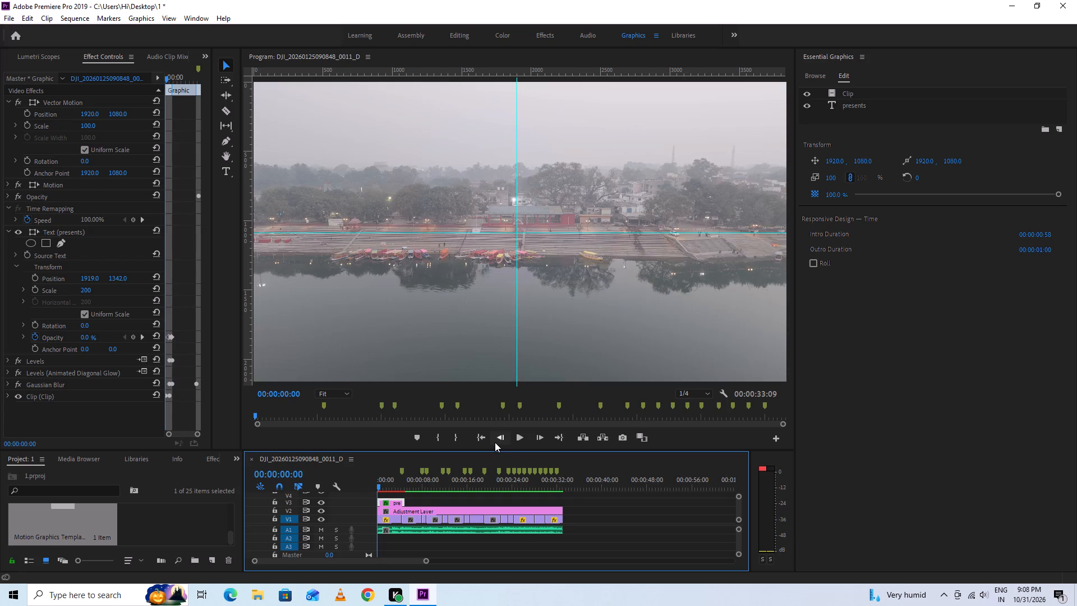
{"action": "left_click", "coordinate": [522, 435]}
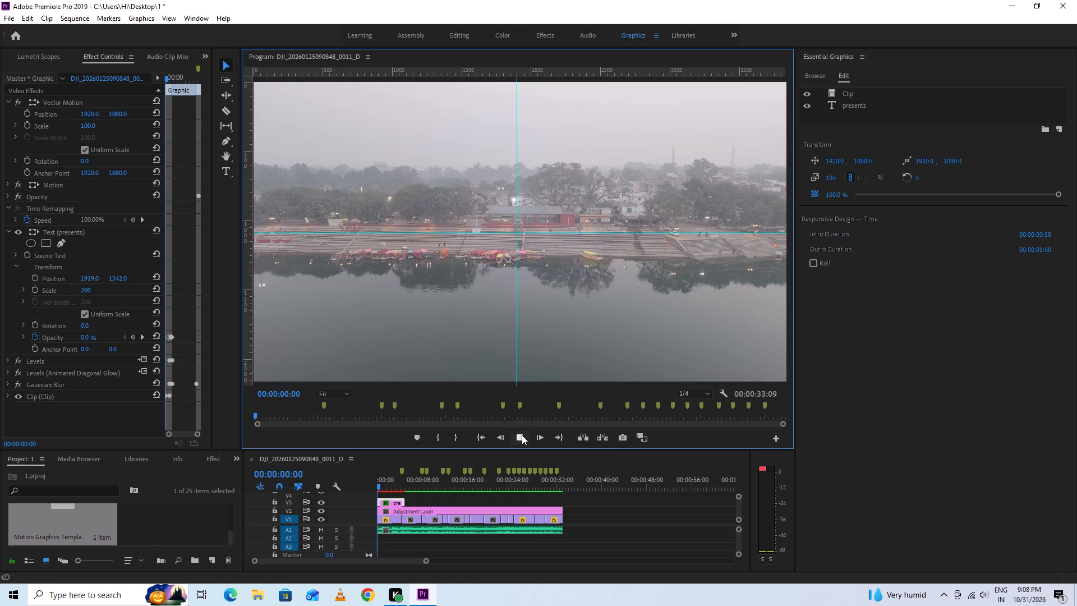
{"action": "left_click", "coordinate": [522, 436]}
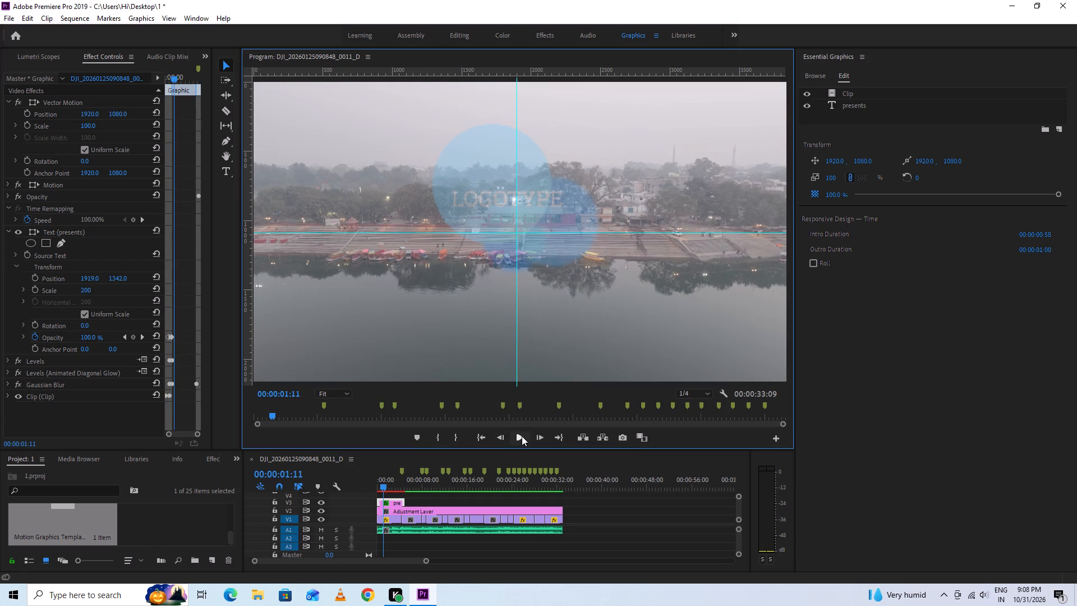
{"action": "left_click", "coordinate": [522, 436]}
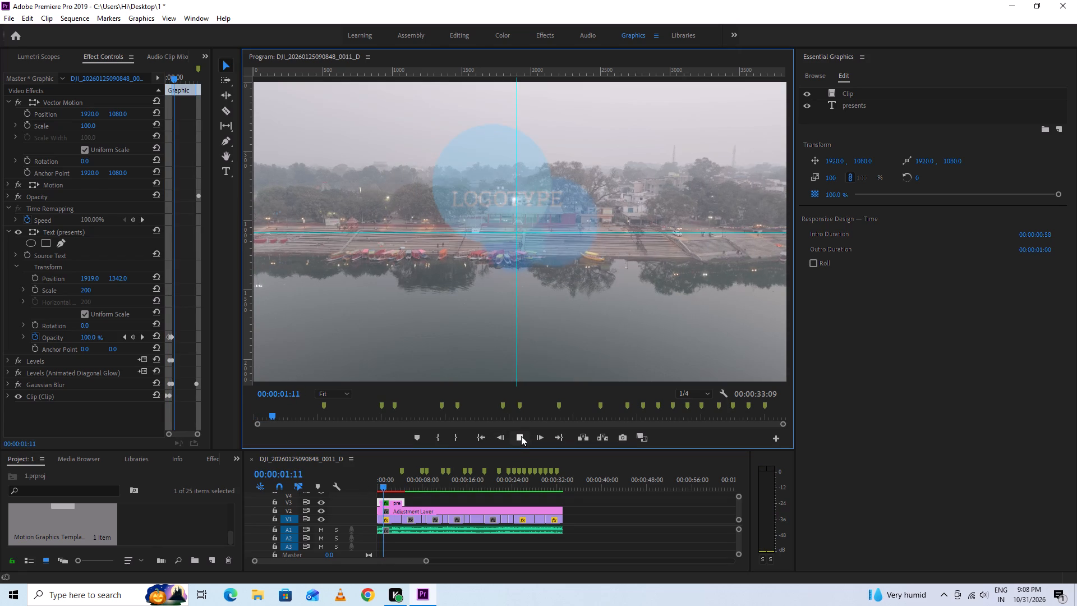
{"action": "left_click", "coordinate": [521, 436]}
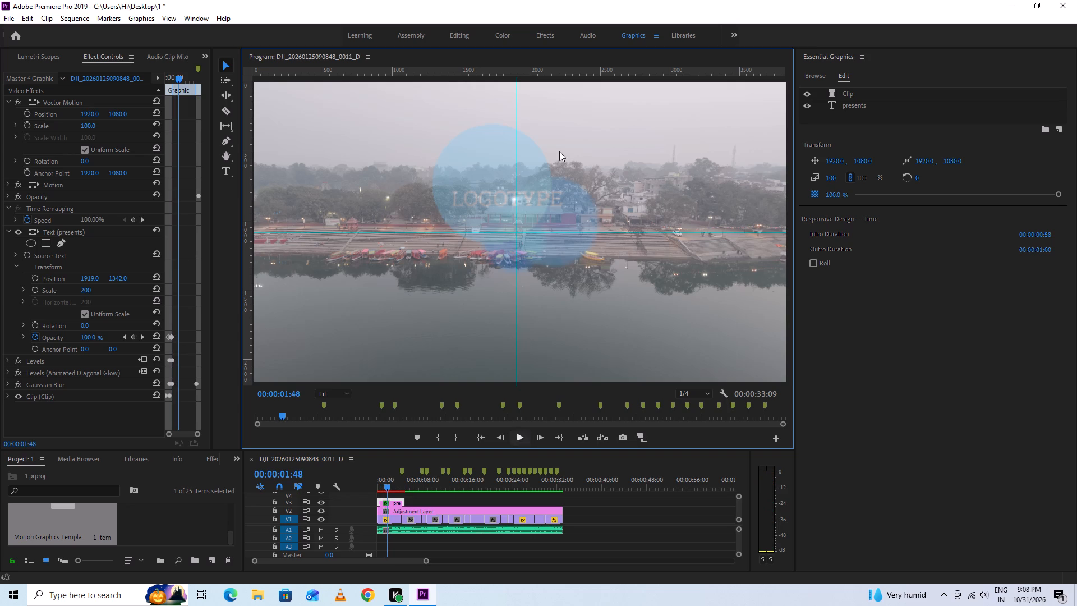
Delete the logo graphic from the start of track V3.
{"action": "left_click", "coordinate": [392, 498]}
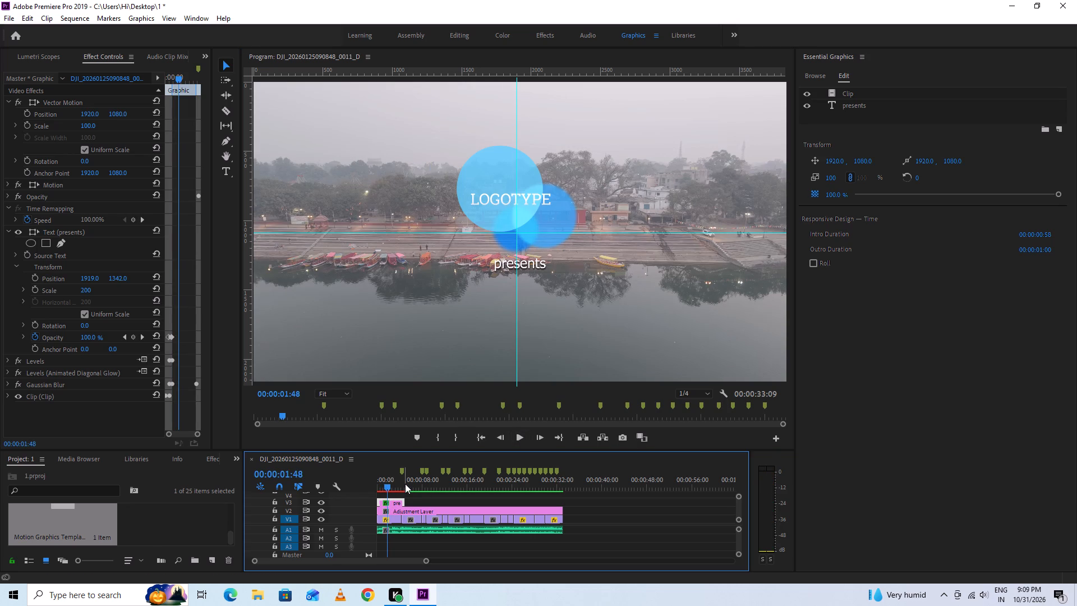
{"action": "key", "text": "Delete"}
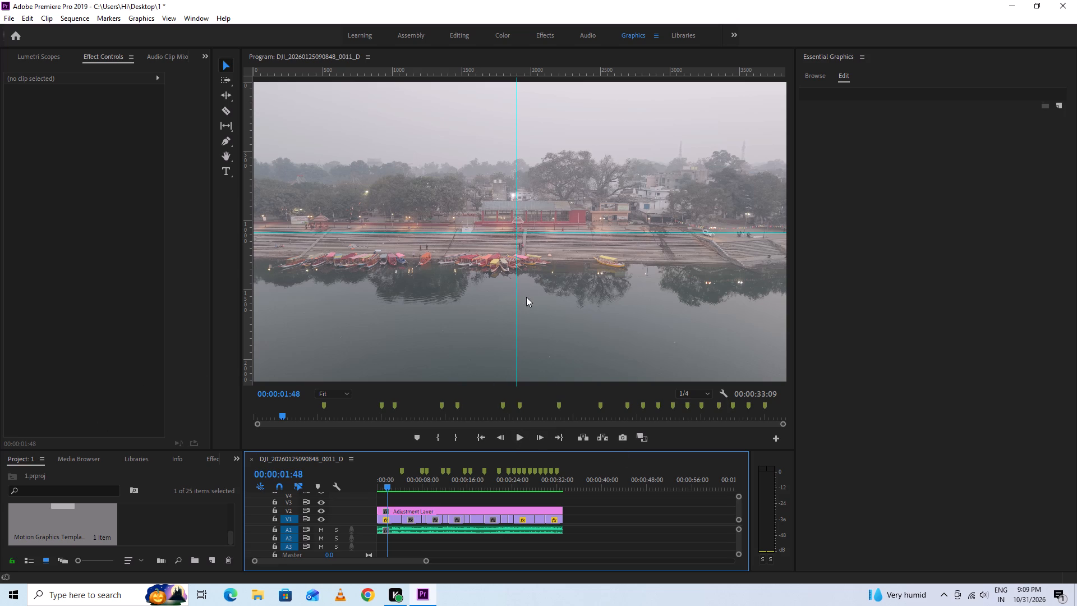
Browse the graphics templates and add Film Title to track V3 at the start of the sequence, above the adjustment layer.
{"action": "scroll", "coordinate": [911, 157], "scroll_direction": "down", "scroll_amount": 4}
{"action": "left_click", "coordinate": [818, 77]}
{"action": "scroll", "coordinate": [952, 279], "scroll_direction": "down", "scroll_amount": 7}
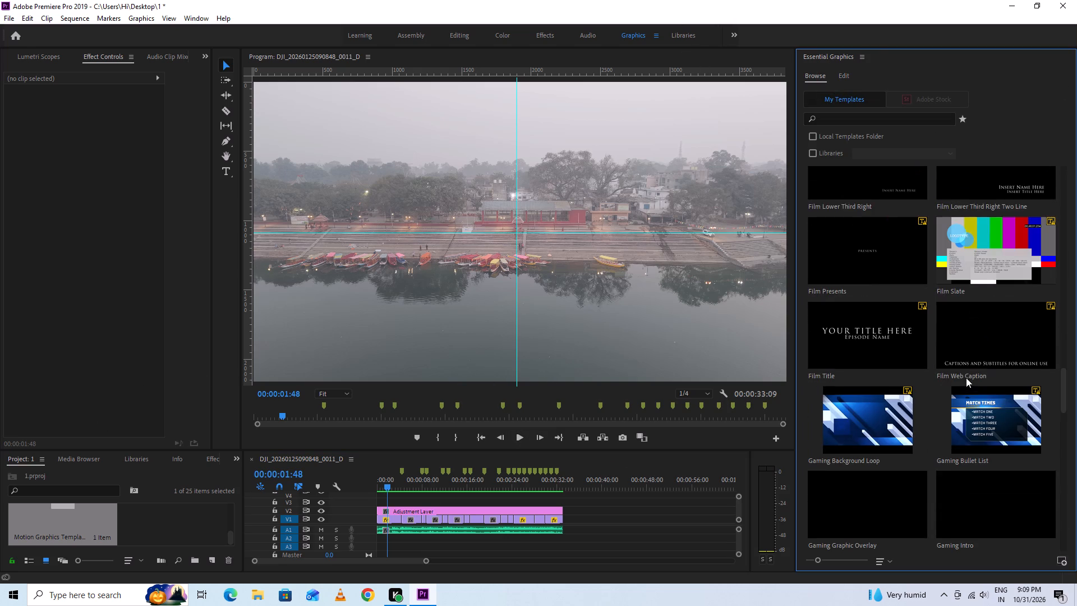
{"action": "scroll", "coordinate": [961, 340], "scroll_direction": "down", "scroll_amount": 7}
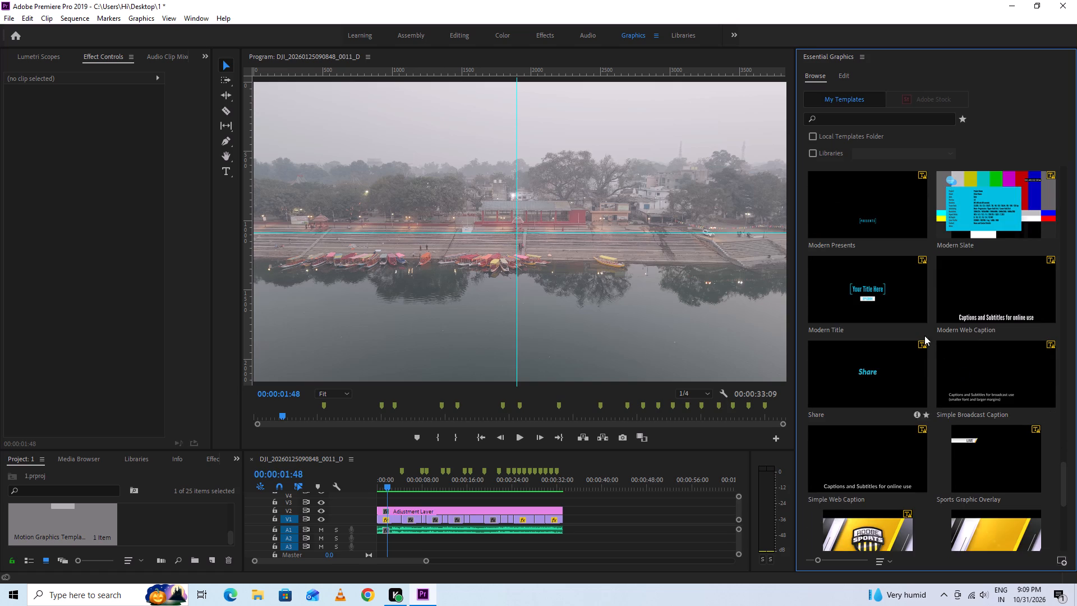
{"action": "scroll", "coordinate": [932, 362], "scroll_direction": "down", "scroll_amount": 4}
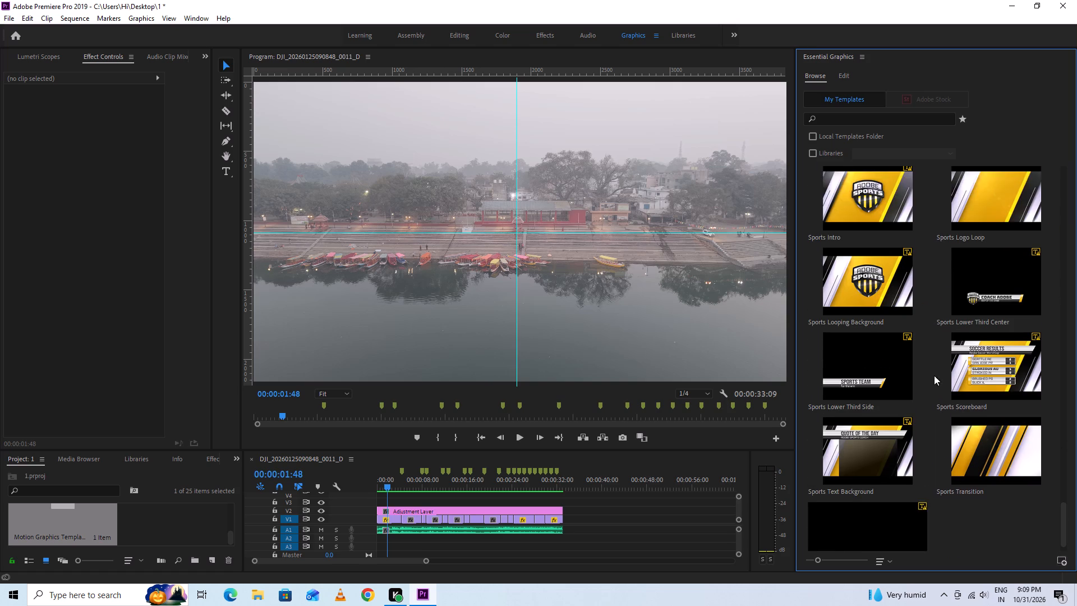
{"action": "scroll", "coordinate": [977, 374], "scroll_direction": "down", "scroll_amount": 5}
{"action": "scroll", "coordinate": [952, 387], "scroll_direction": "up", "scroll_amount": 6}
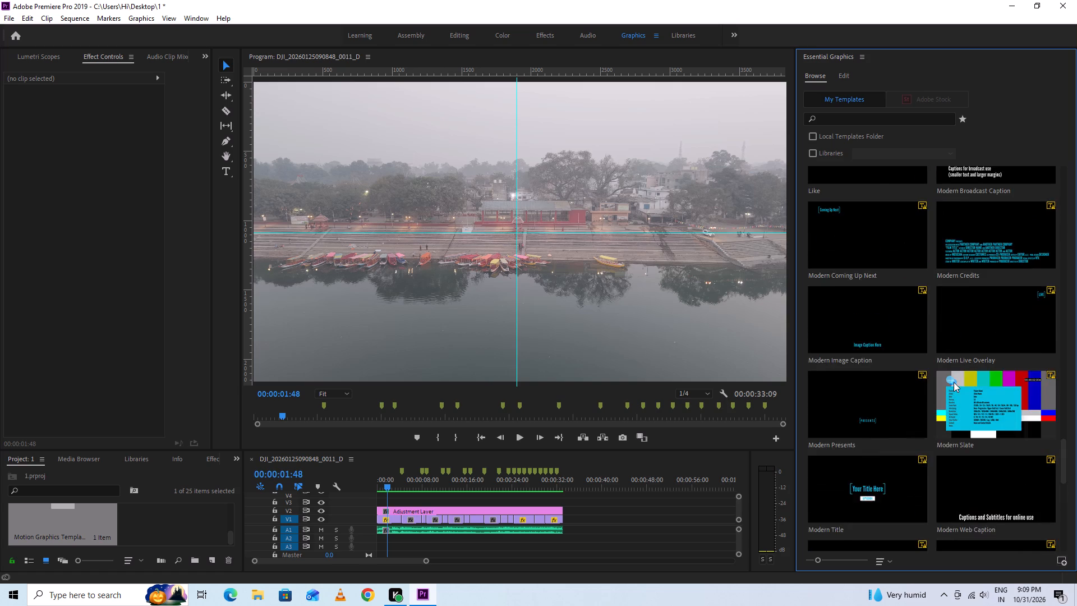
{"action": "scroll", "coordinate": [954, 382], "scroll_direction": "up", "scroll_amount": 3}
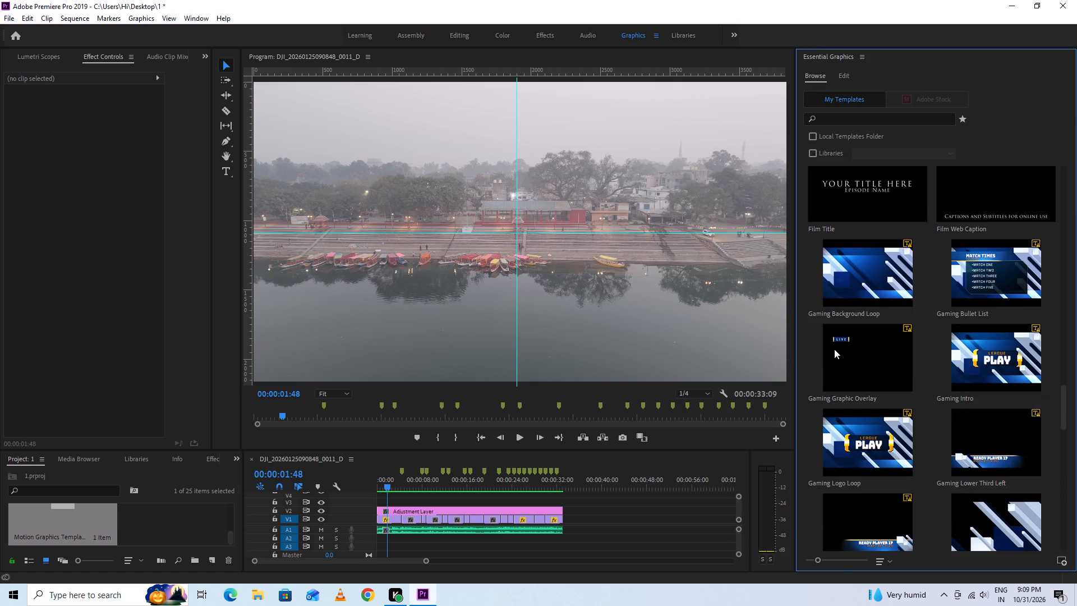
{"action": "left_click", "coordinate": [857, 345]}
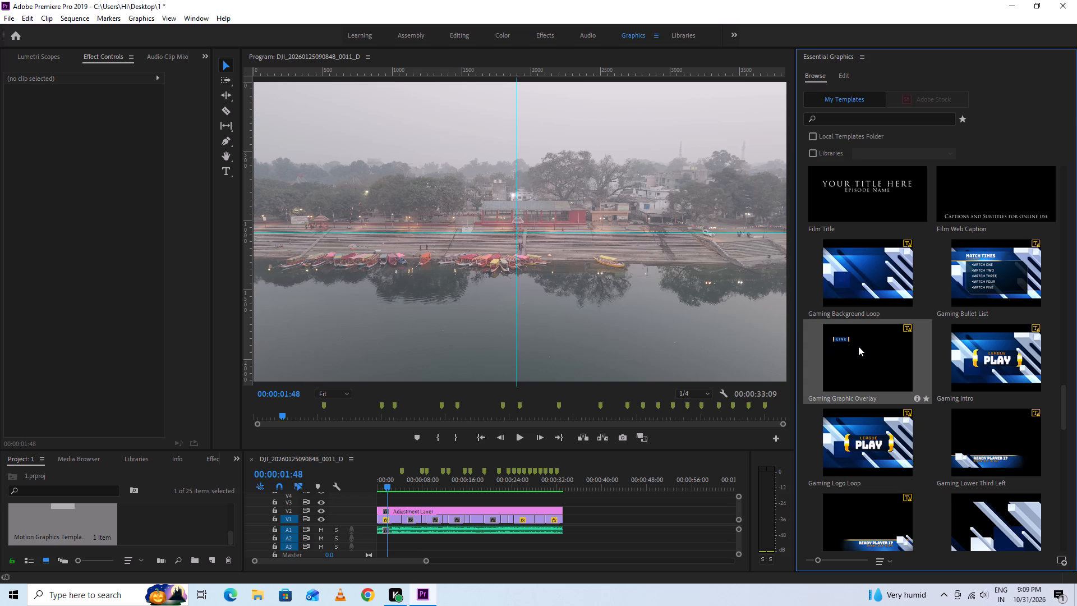
{"action": "scroll", "coordinate": [862, 365], "scroll_direction": "up", "scroll_amount": 3}
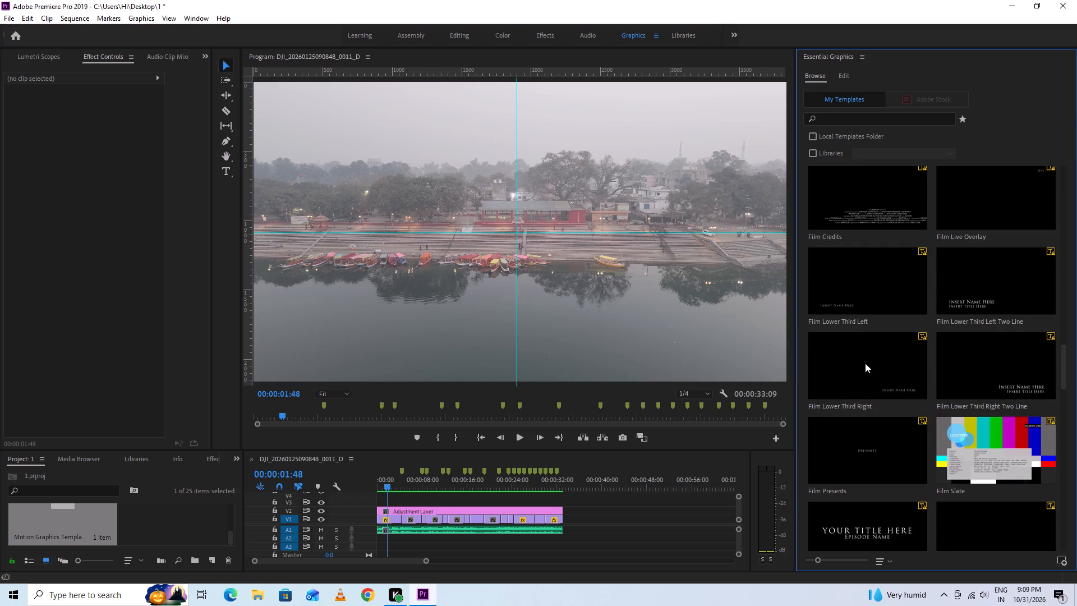
{"action": "triple_click", "coordinate": [863, 524]}
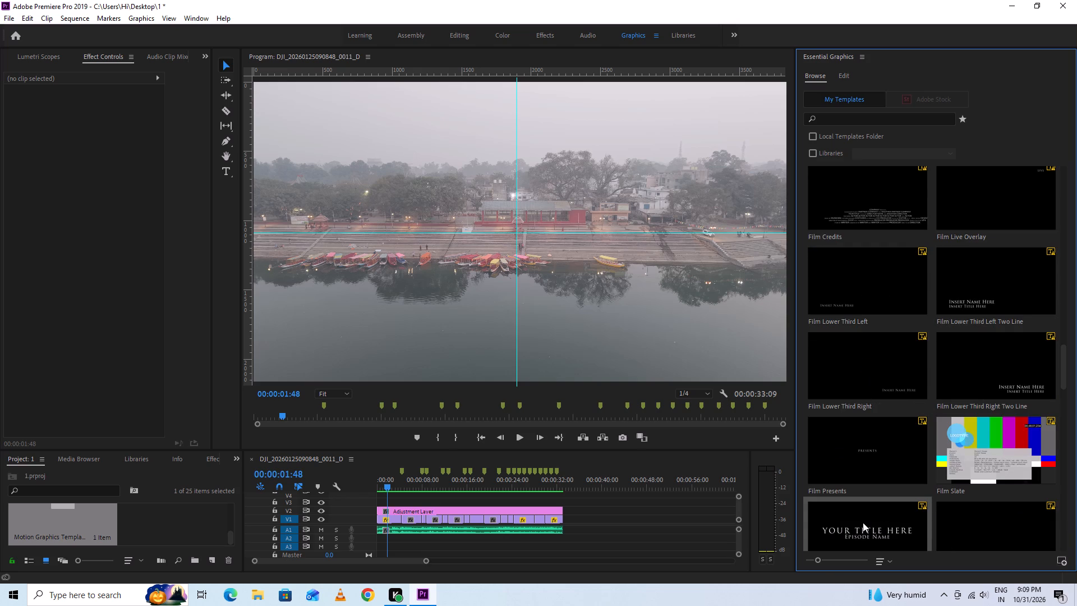
{"action": "triple_click", "coordinate": [863, 522]}
{"action": "left_click_drag", "start_coordinate": [863, 519], "coordinate": [444, 490]}
{"action": "left_click_drag", "start_coordinate": [444, 490], "coordinate": [370, 500]}
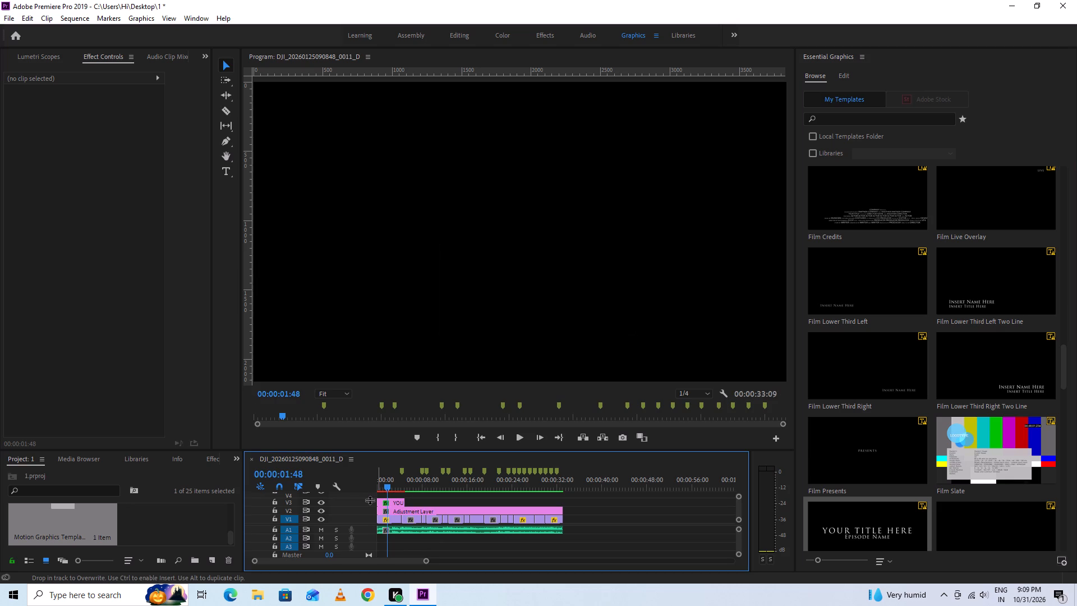
Render the sequence previews for the new opening title, with the playhead near the start at 00:00:00:06.
{"action": "left_click_drag", "start_coordinate": [388, 485], "coordinate": [382, 485]}
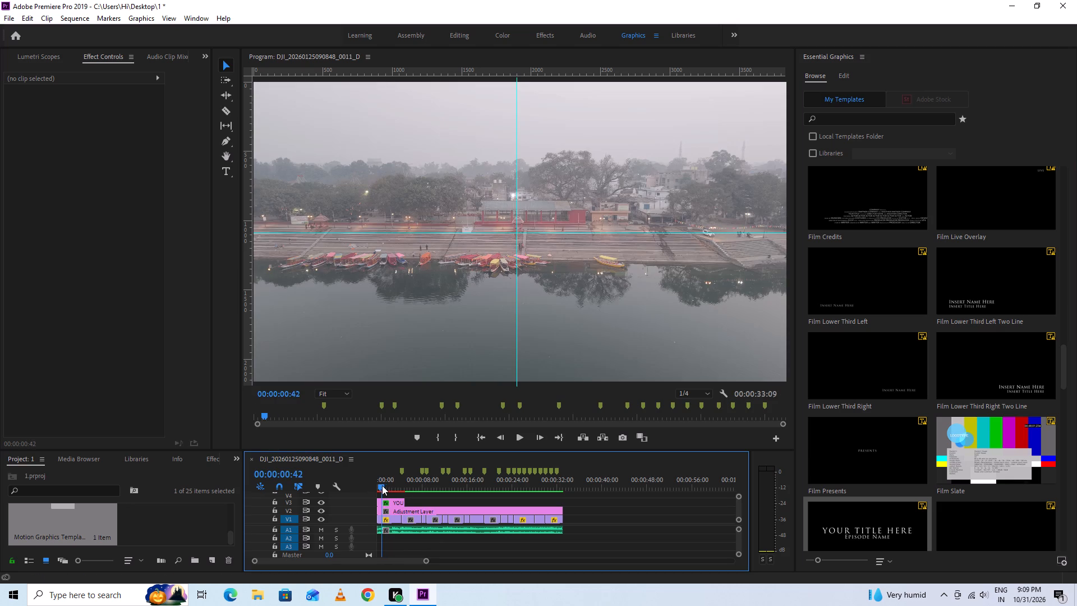
{"action": "left_click_drag", "start_coordinate": [382, 485], "coordinate": [379, 484]}
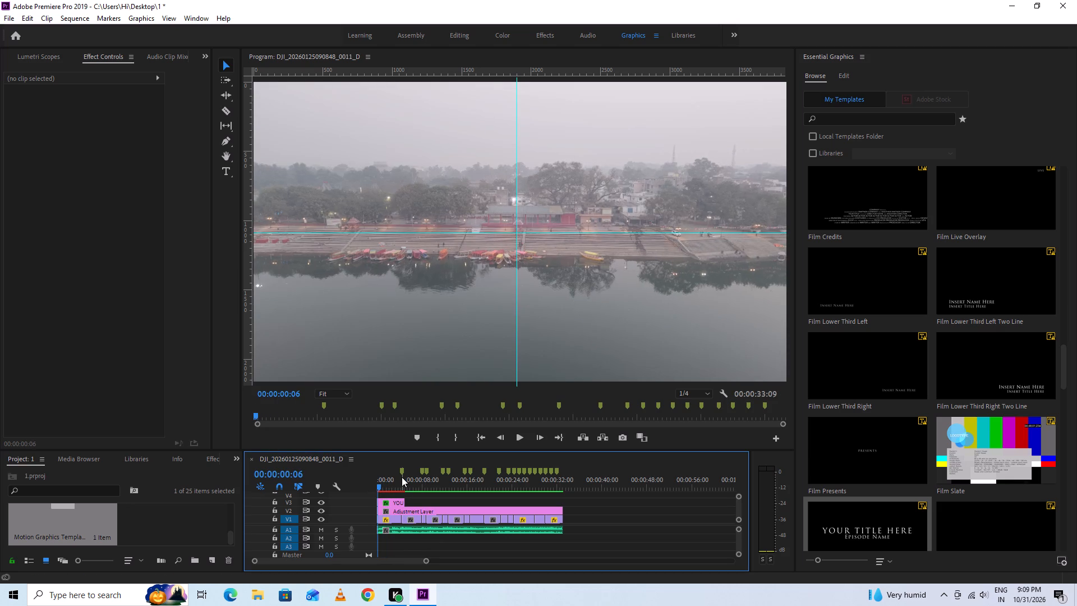
{"action": "key", "text": "Return"}
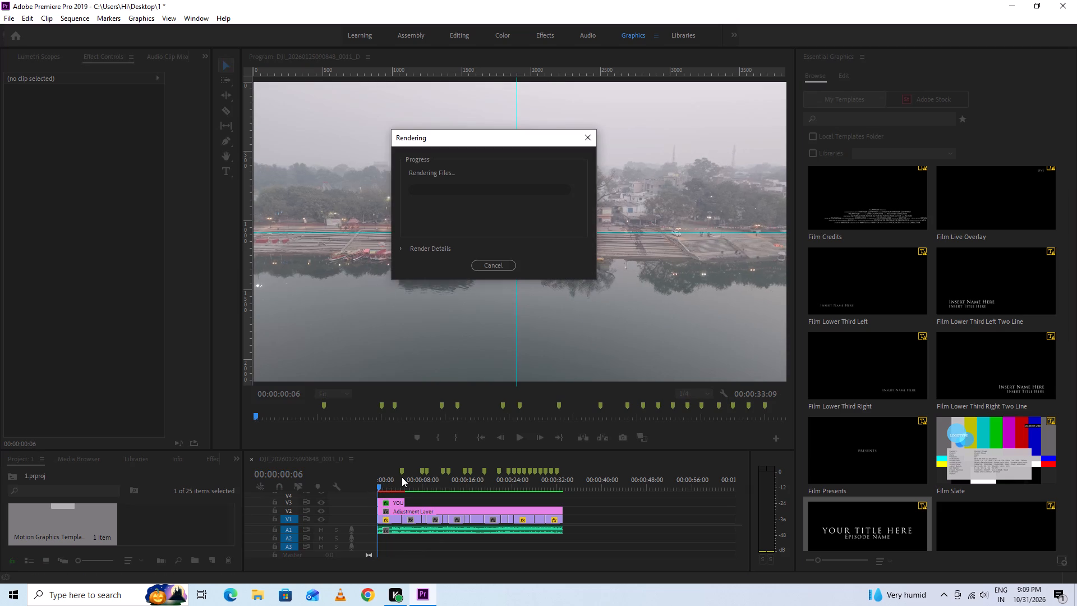